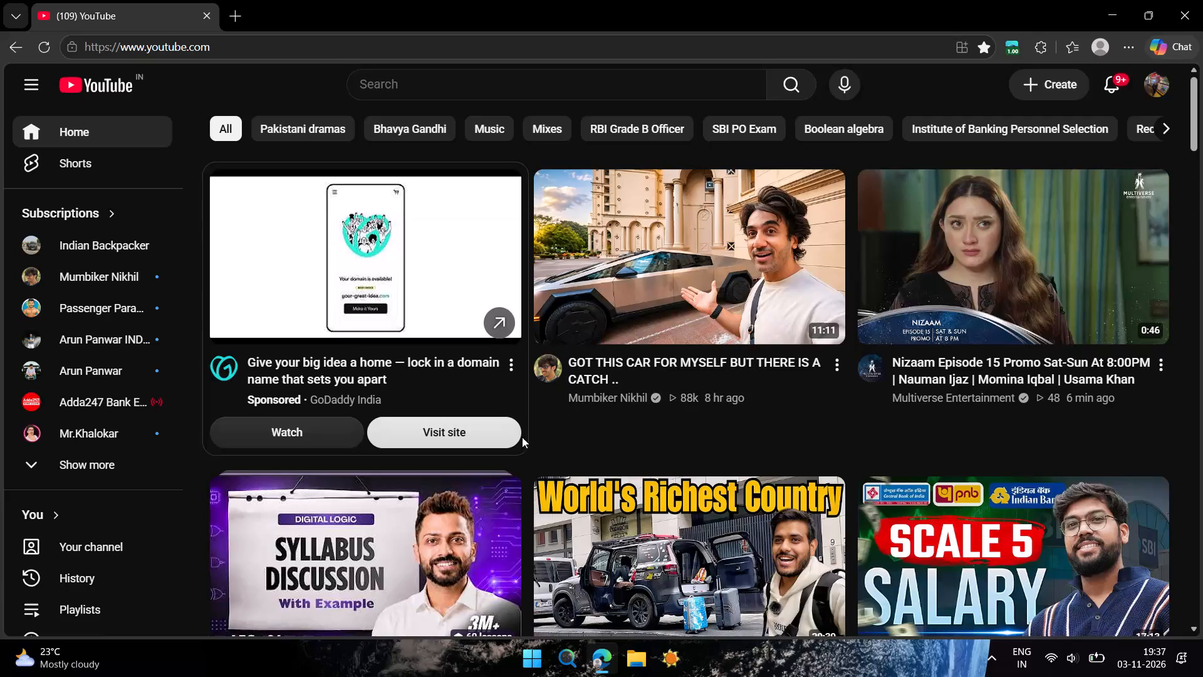
Search YouTube for "computer organisation and design".
scroll(528, 437, down, 2)
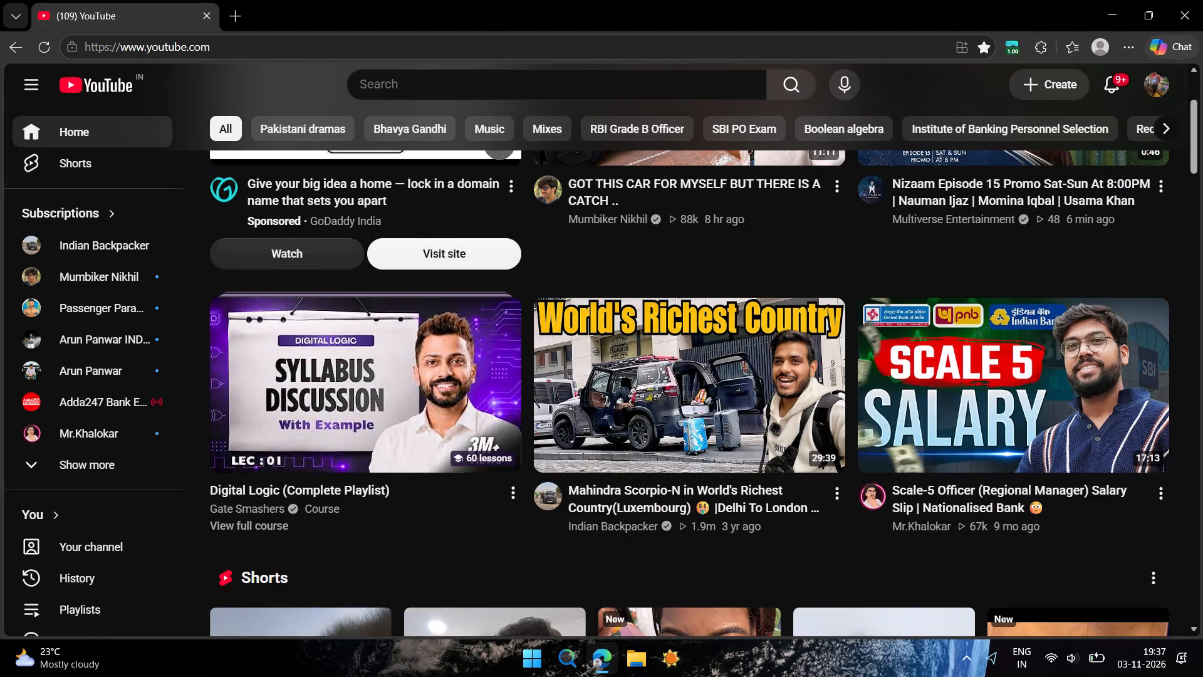
click(465, 81)
text(comp)
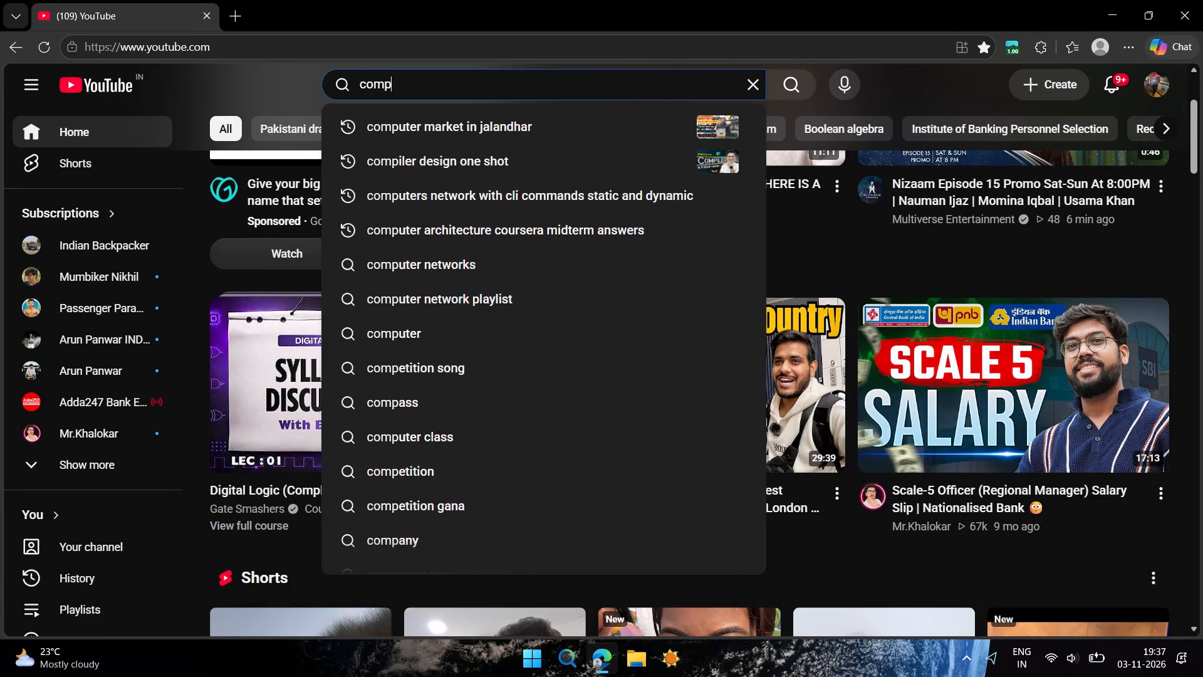
text(uter)
key(space)
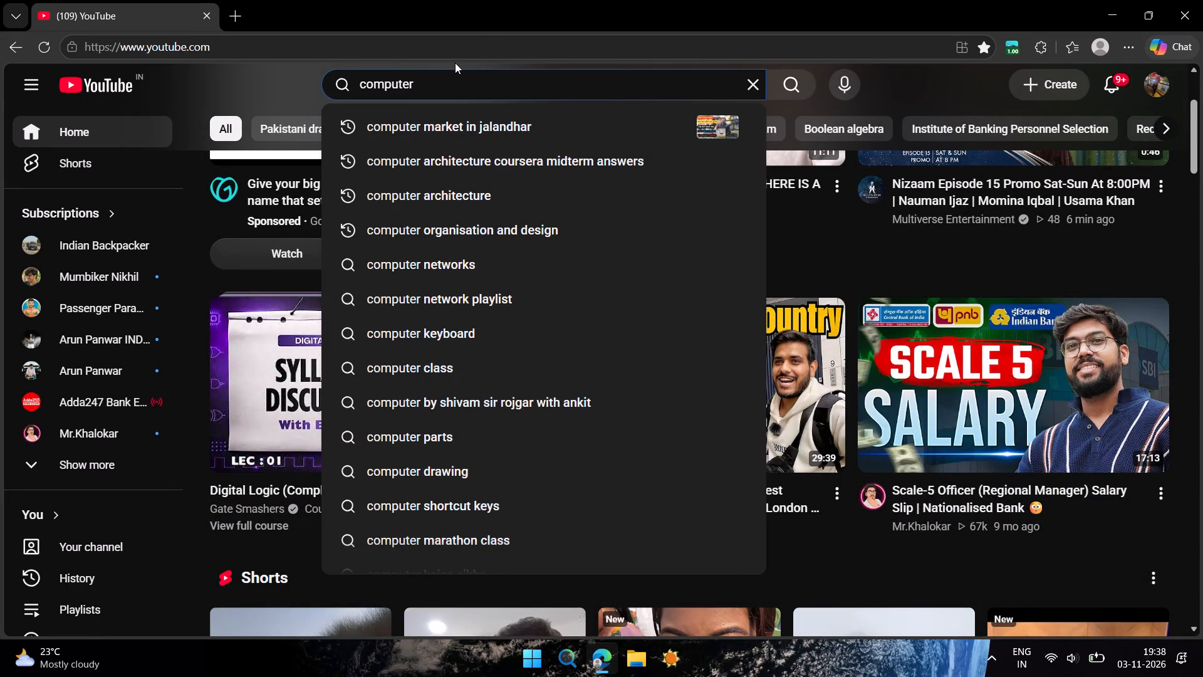
key(o)
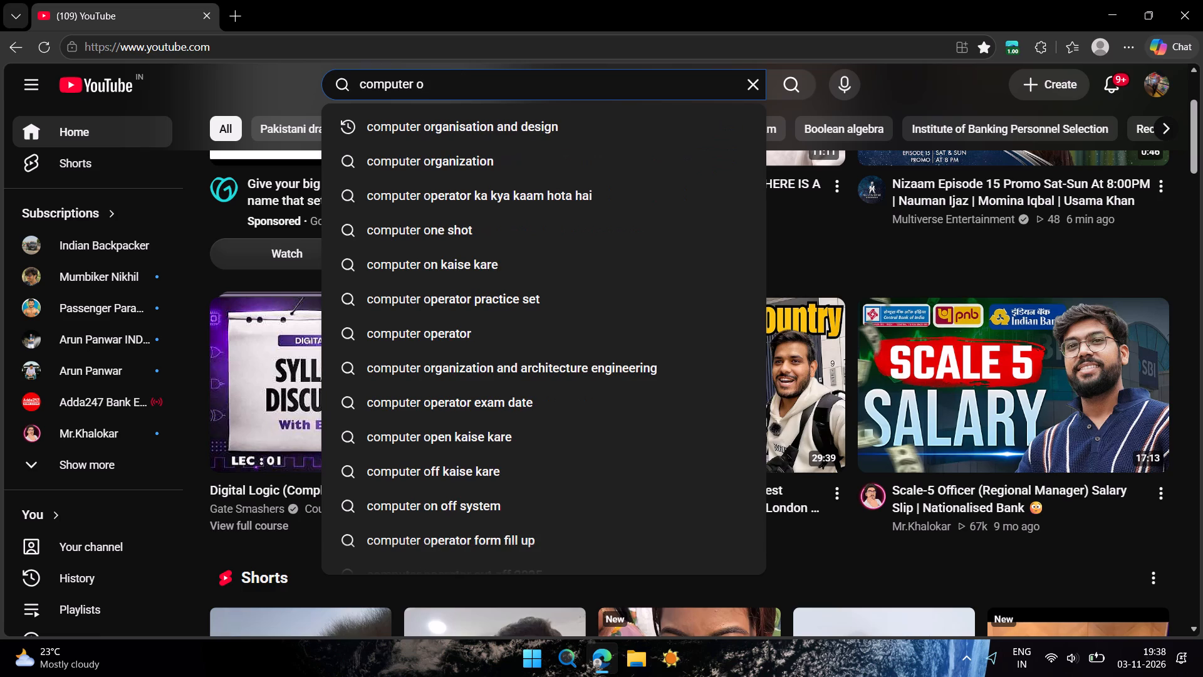
text(rgan)
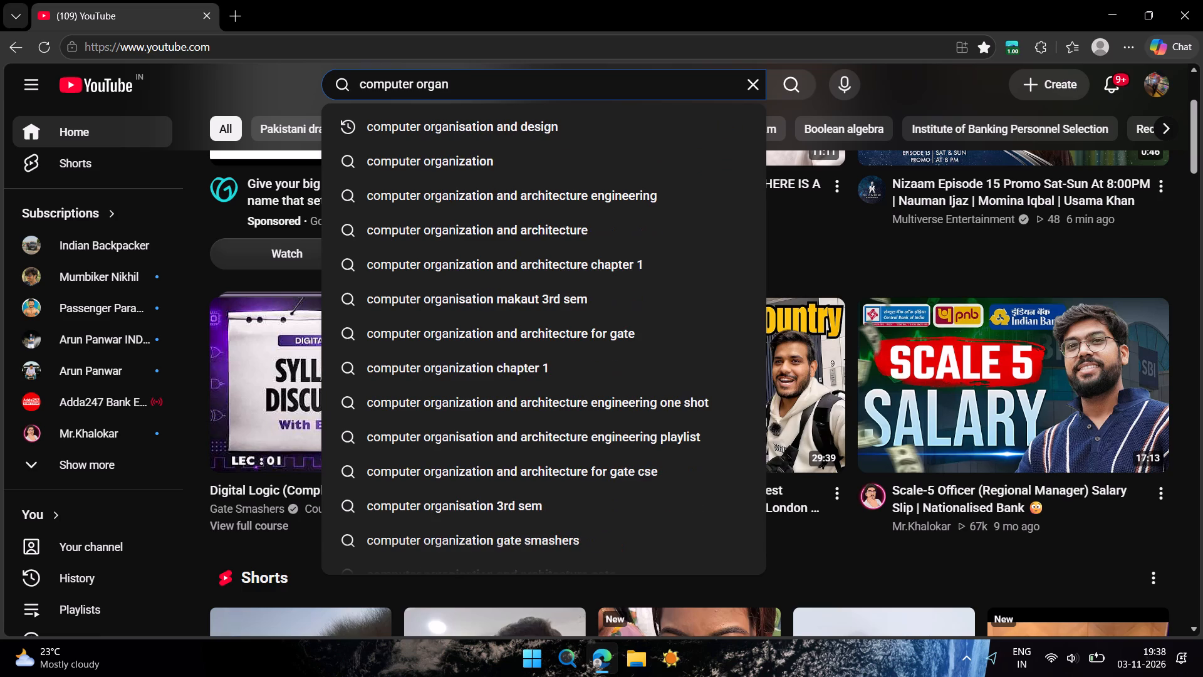
click(520, 131)
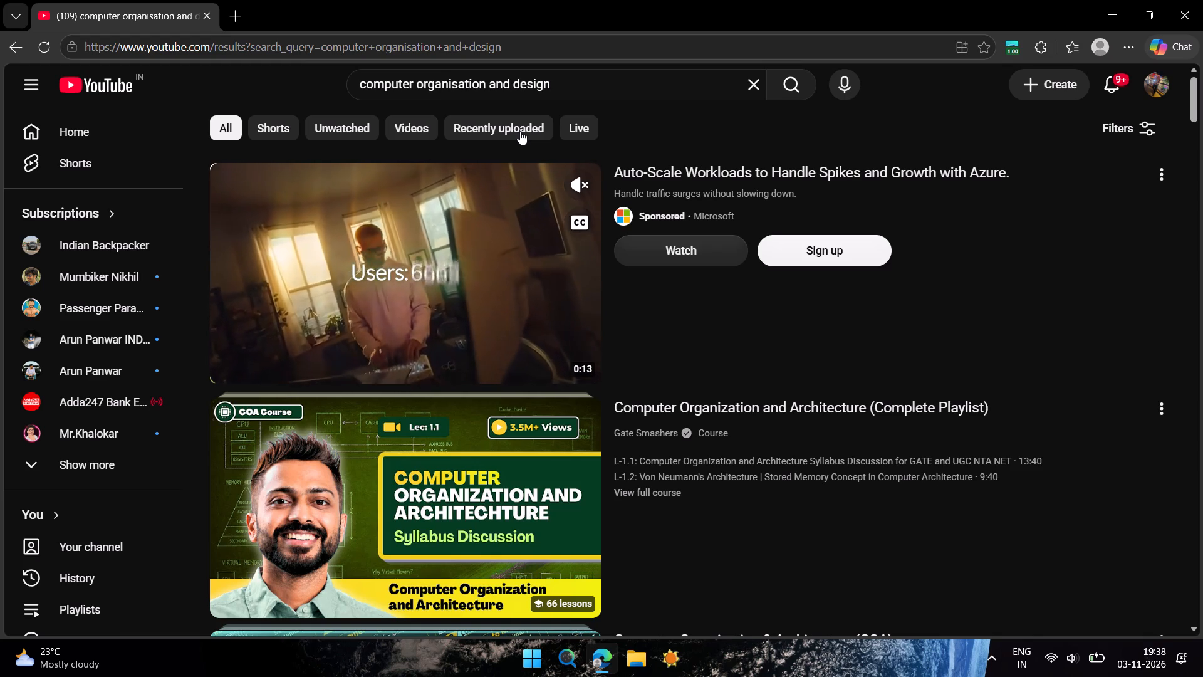
Open the Gate Smashers "Computer Organization and Architecture (Complete Playlist)" course, skip the ad, and pause its first lecture.
scroll(783, 393, down, 1)
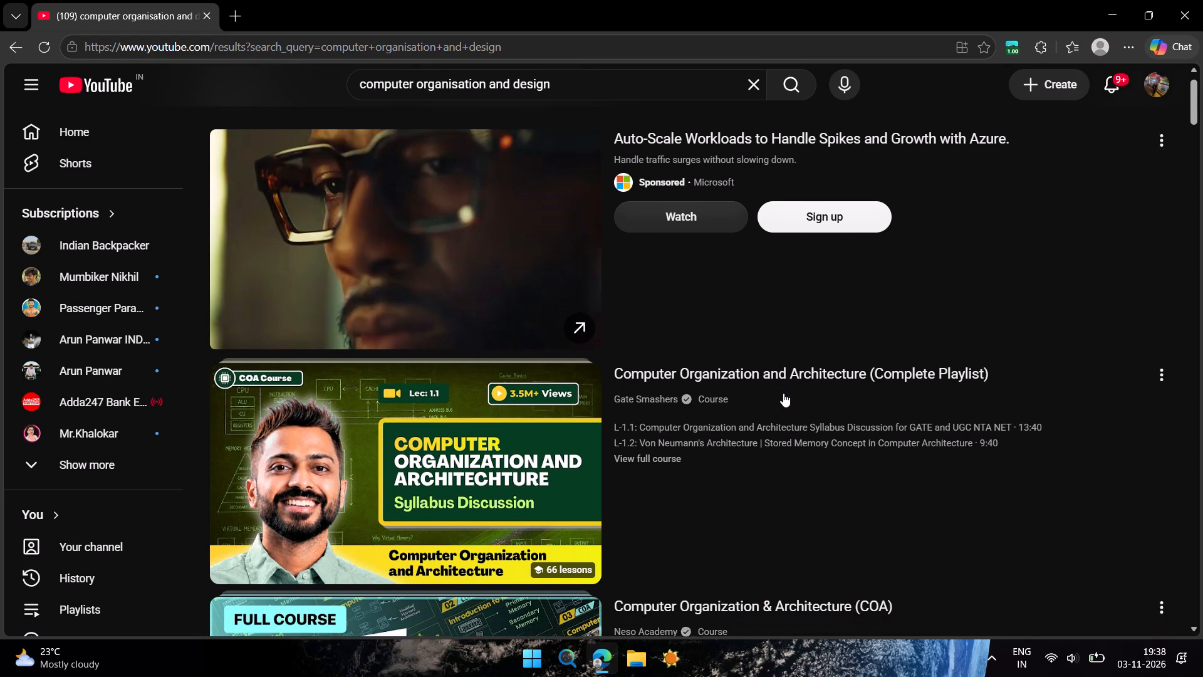
scroll(783, 393, down, 1)
scroll(600, 362, down, 1)
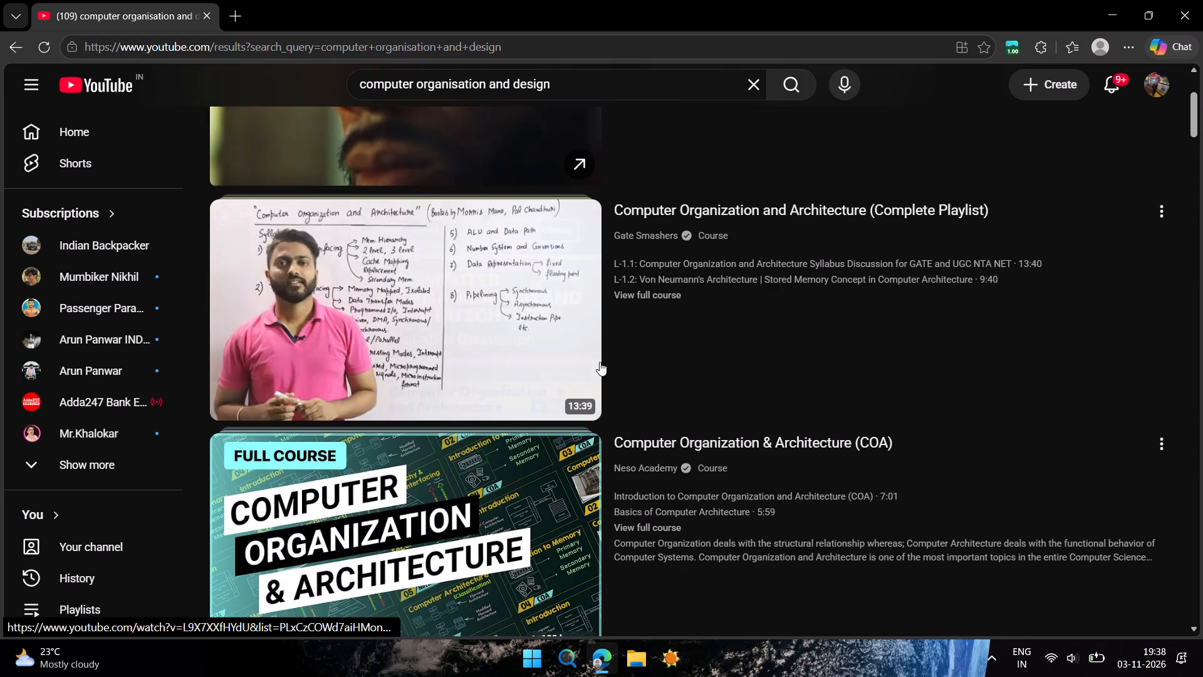
scroll(744, 300, down, 1)
click(580, 252)
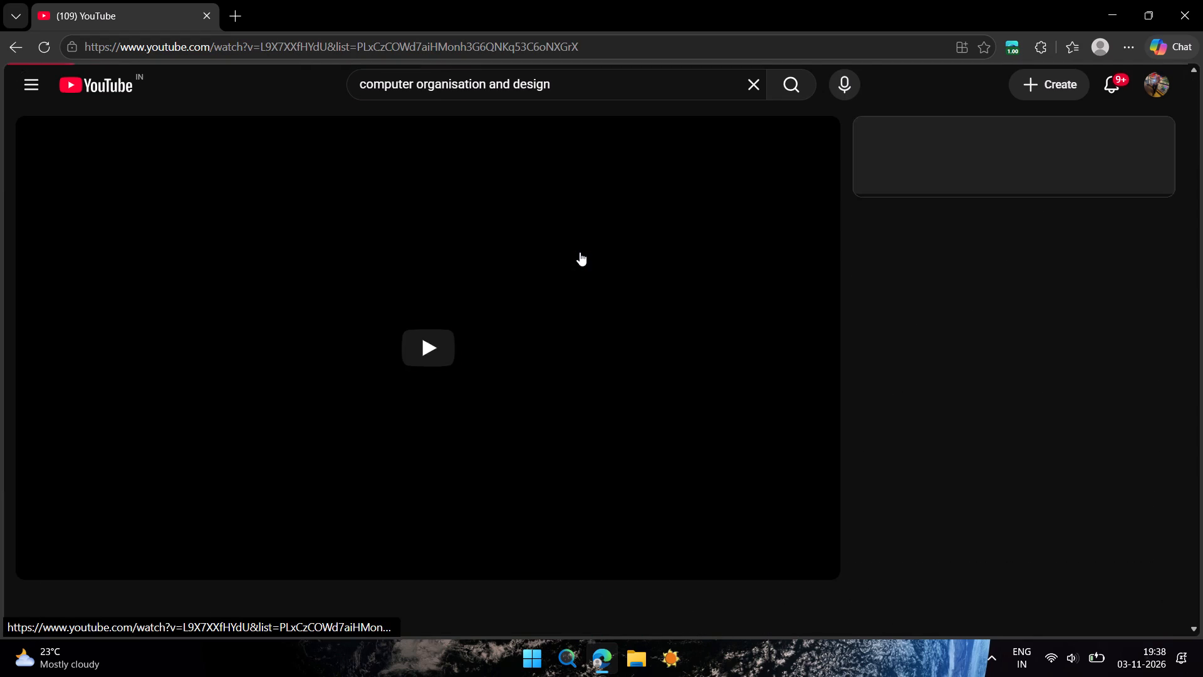
click(593, 262)
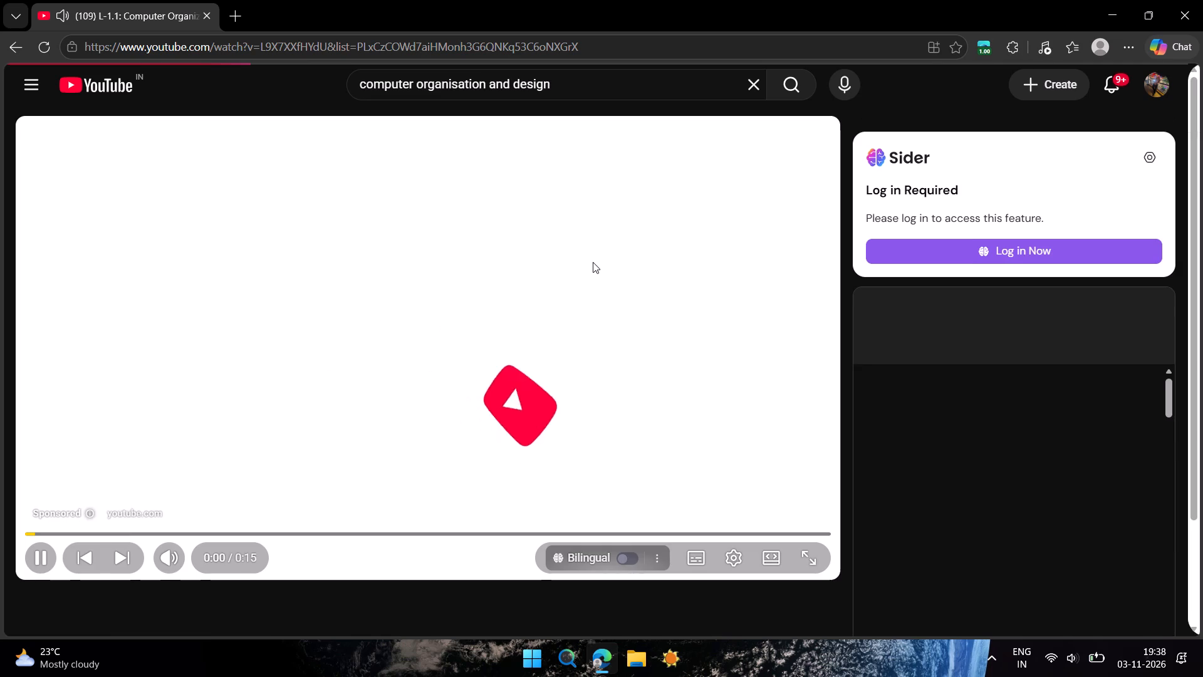
click(534, 366)
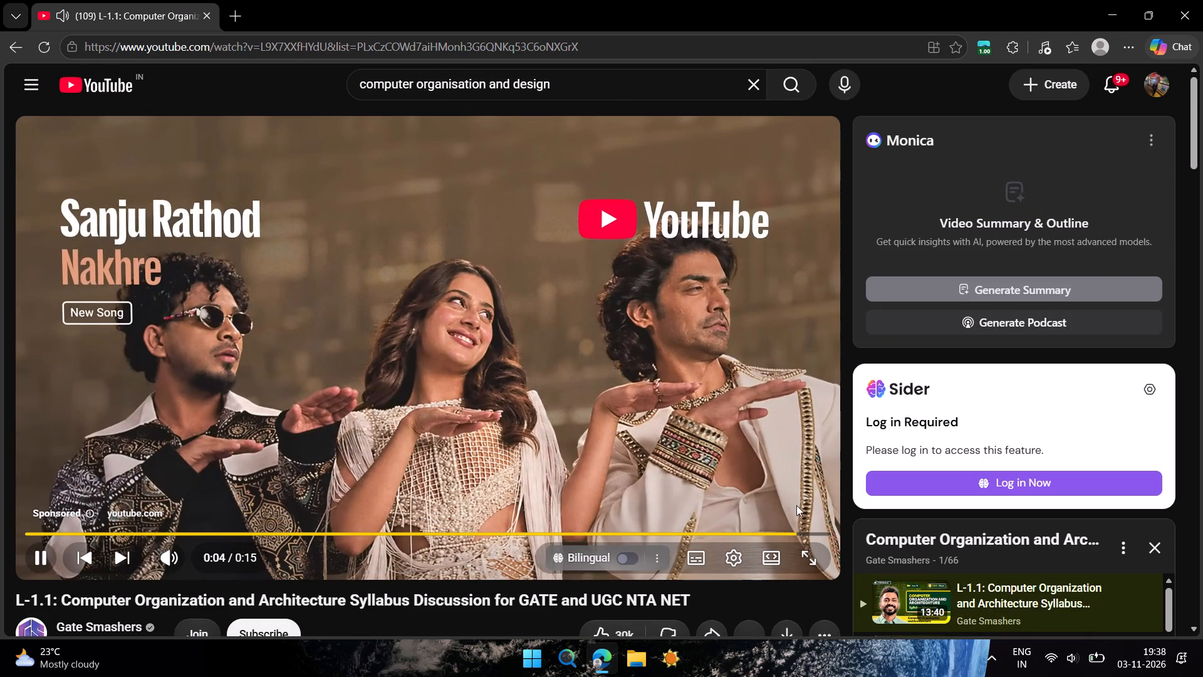
click(805, 505)
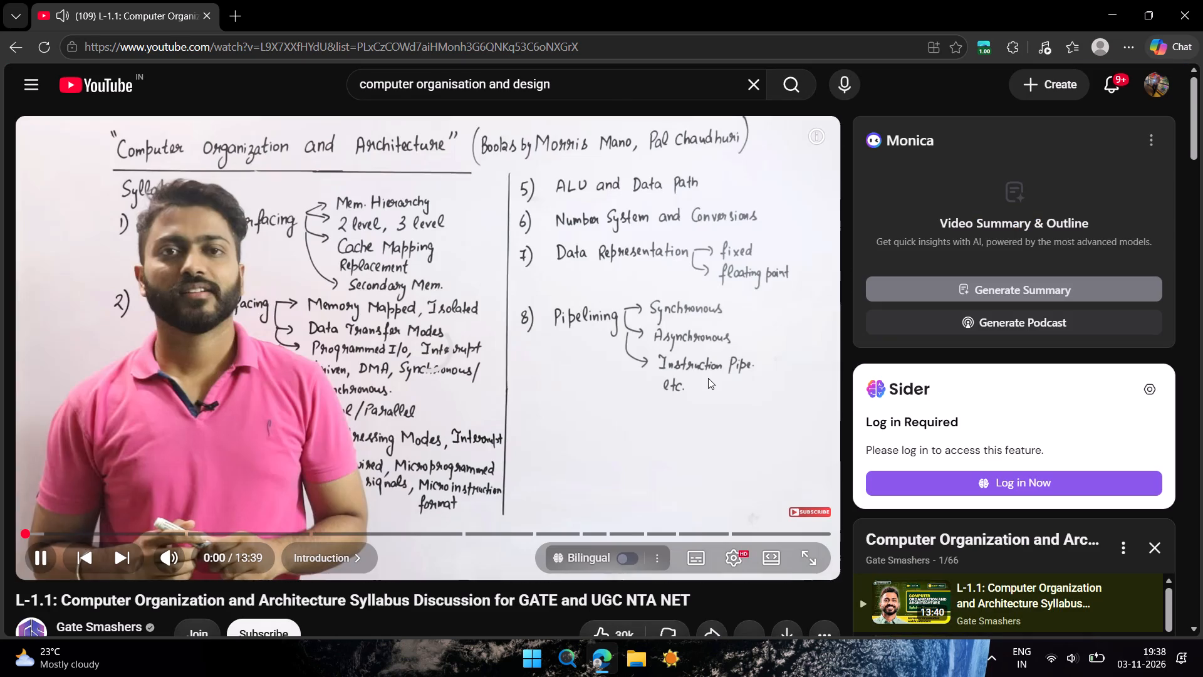
click(708, 378)
Look through the Gate Smashers playlist's lesson list to its end and the content below the first lecture.
scroll(845, 436, down, 1)
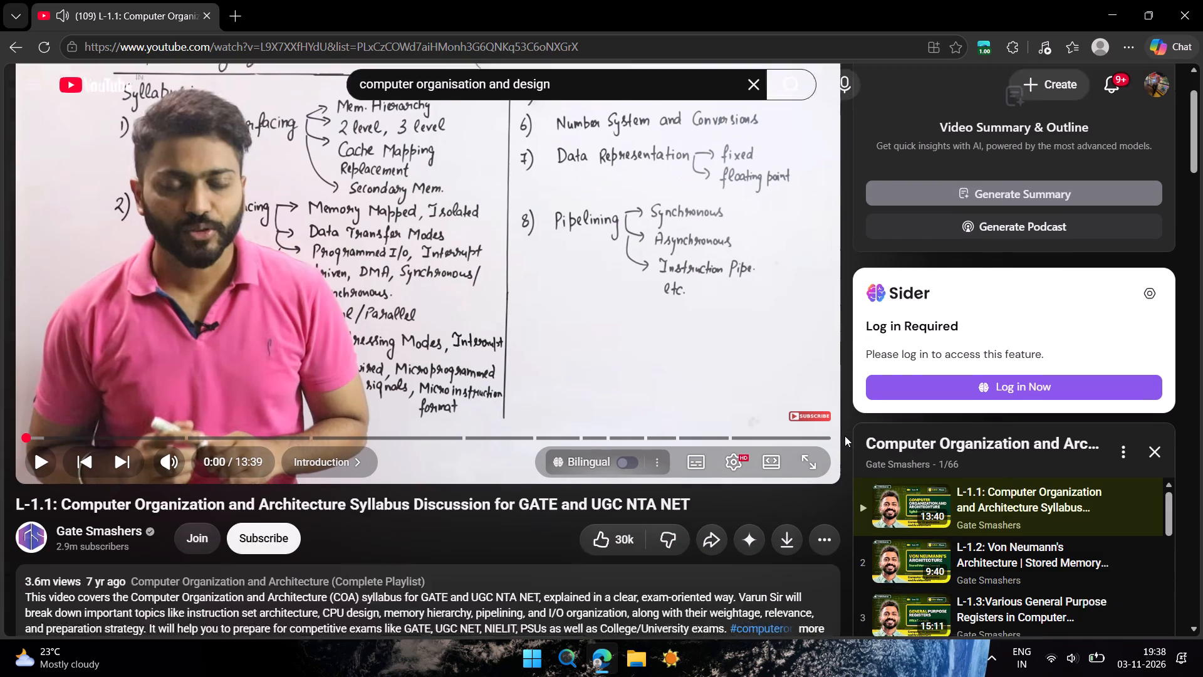
scroll(845, 436, down, 1)
scroll(920, 565, up, 2)
scroll(920, 565, down, 3)
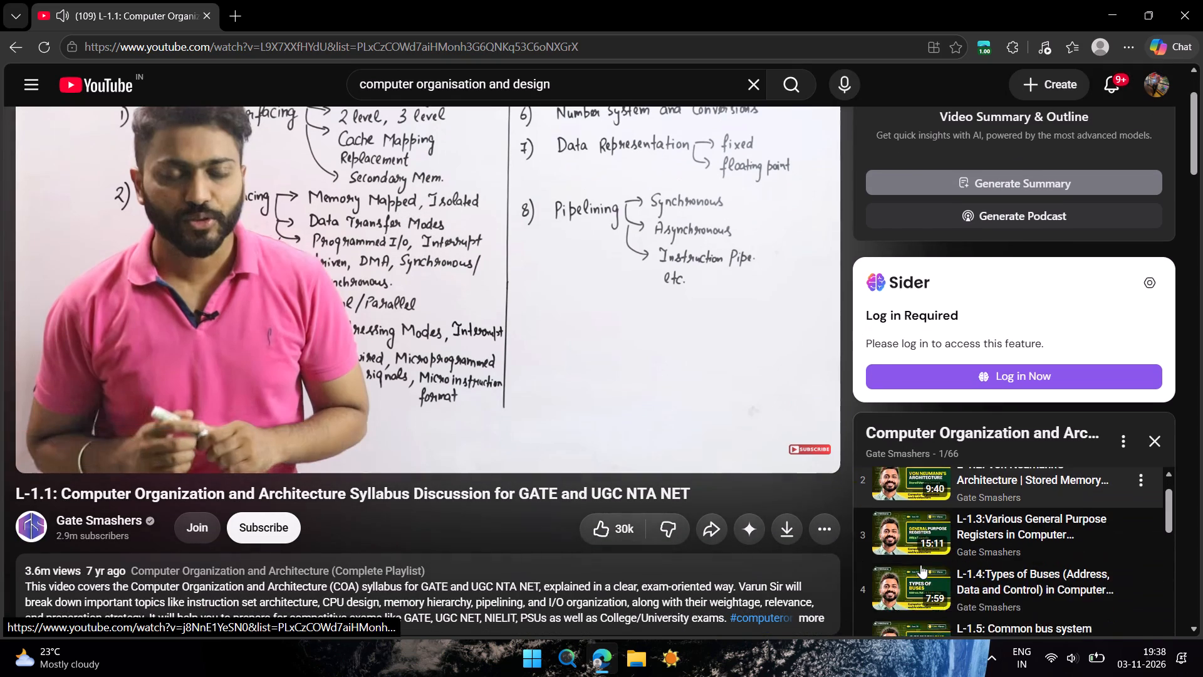
scroll(920, 565, down, 8)
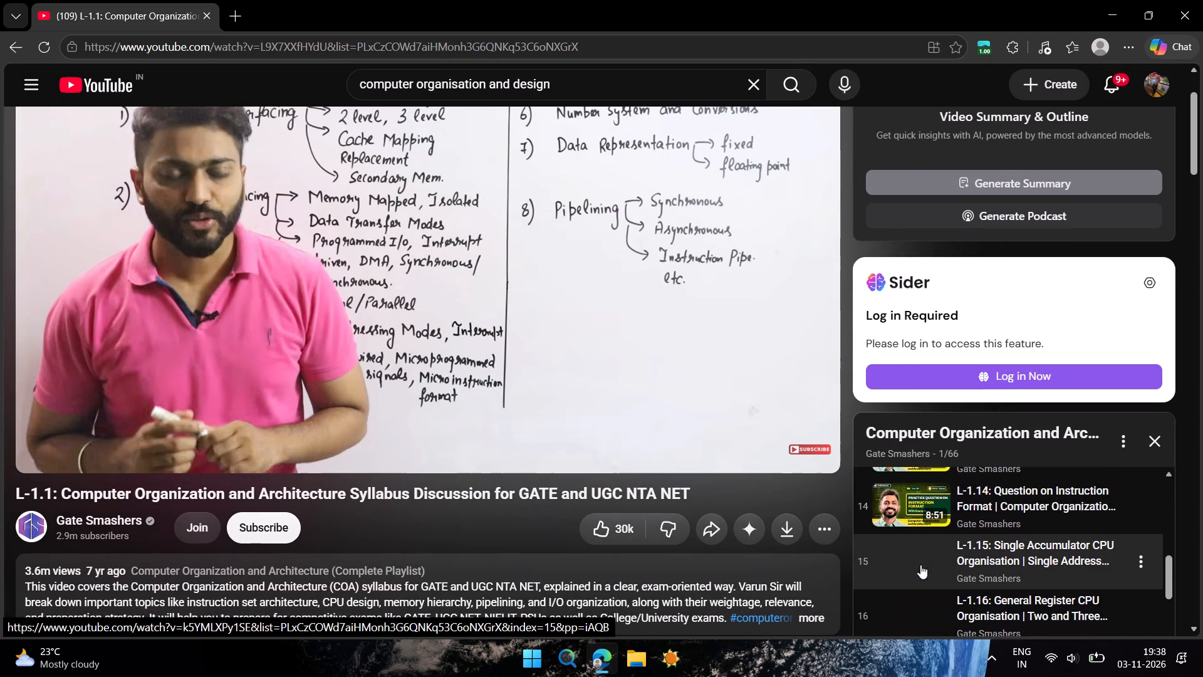
scroll(920, 565, down, 8)
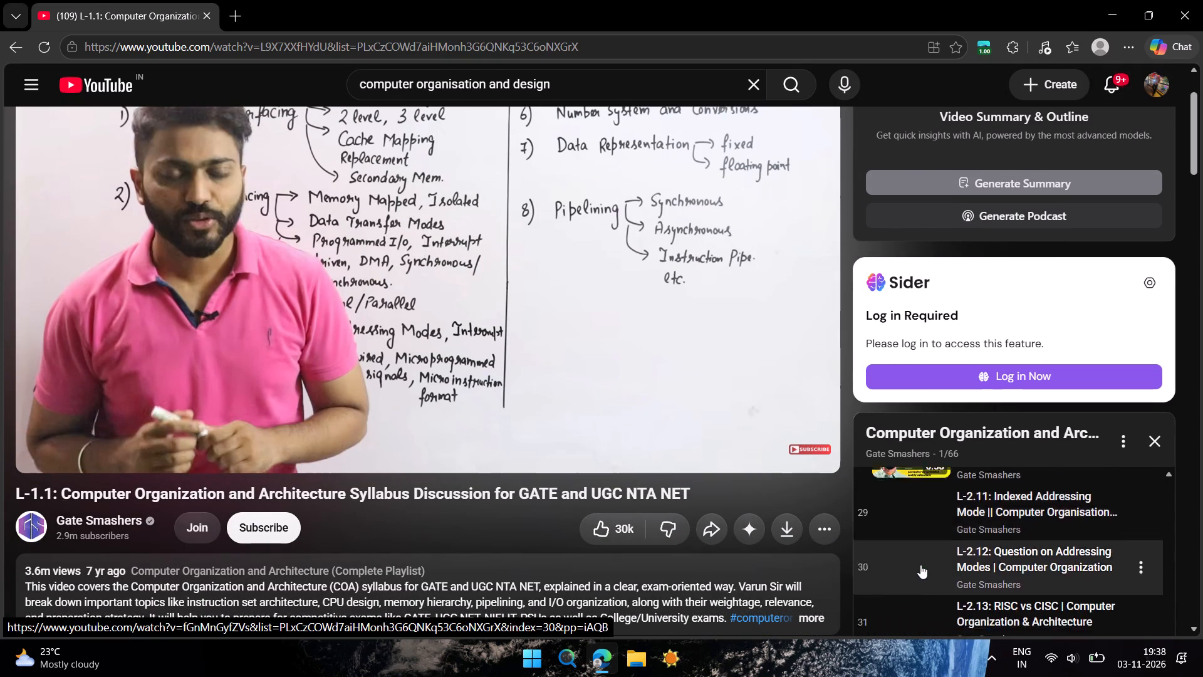
scroll(920, 565, down, 5)
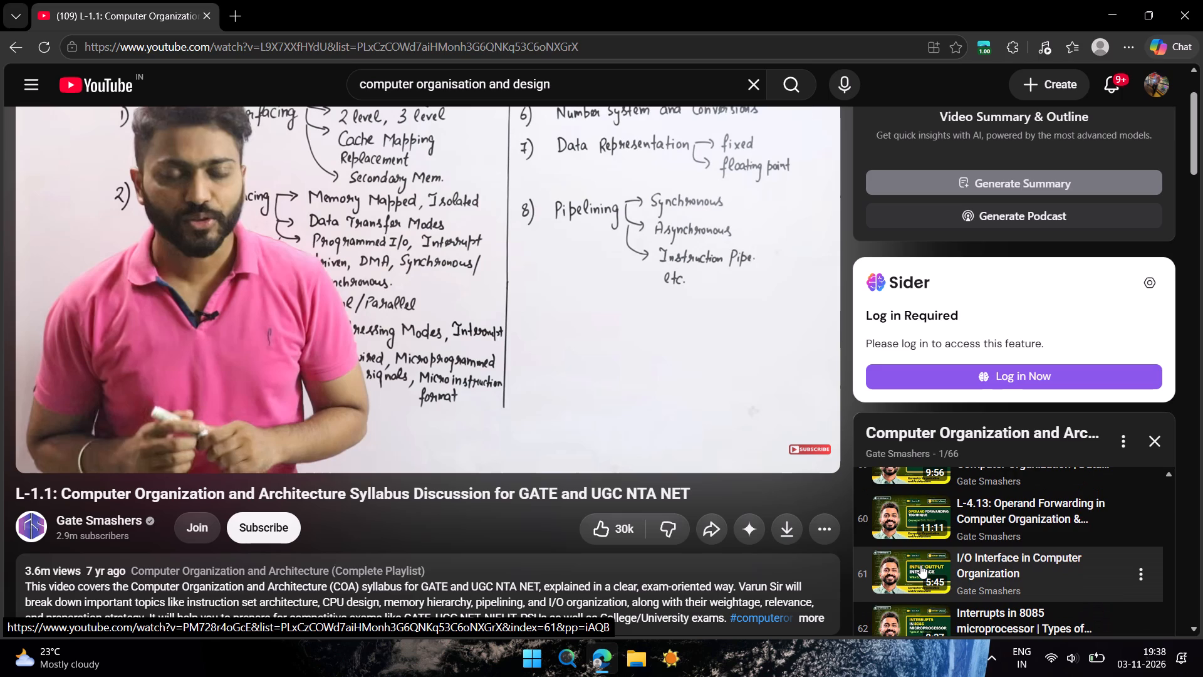
scroll(920, 565, down, 2)
scroll(1194, 546, down, 1)
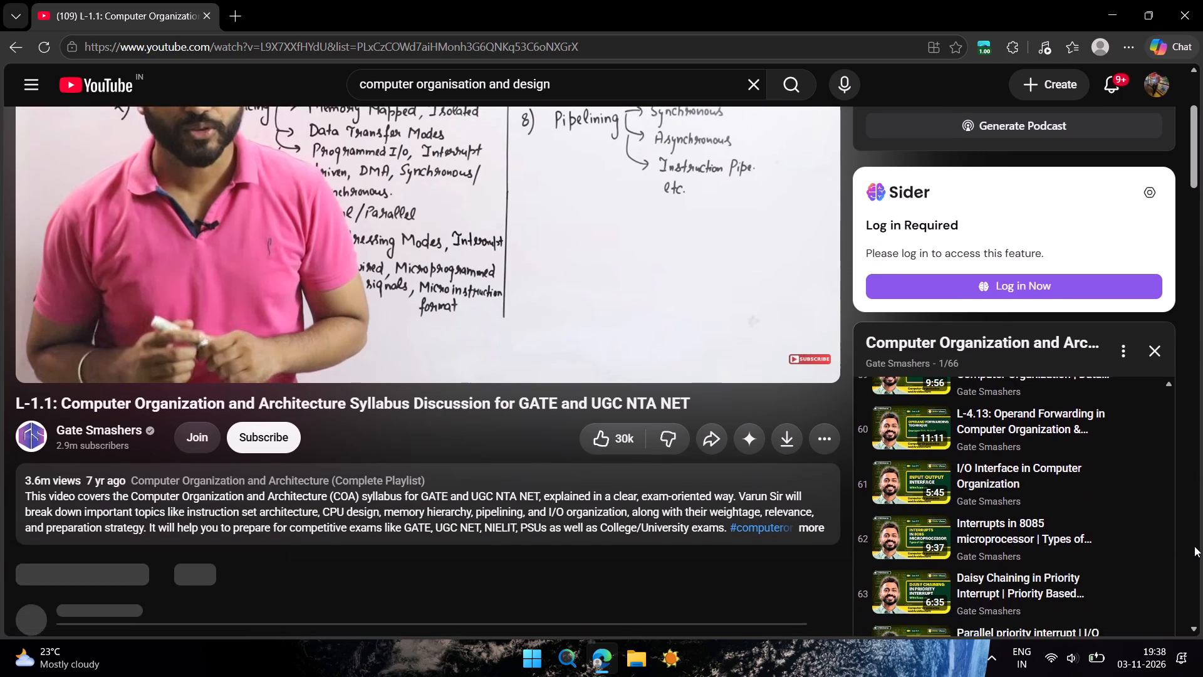
scroll(1194, 546, down, 1)
scroll(1096, 503, down, 2)
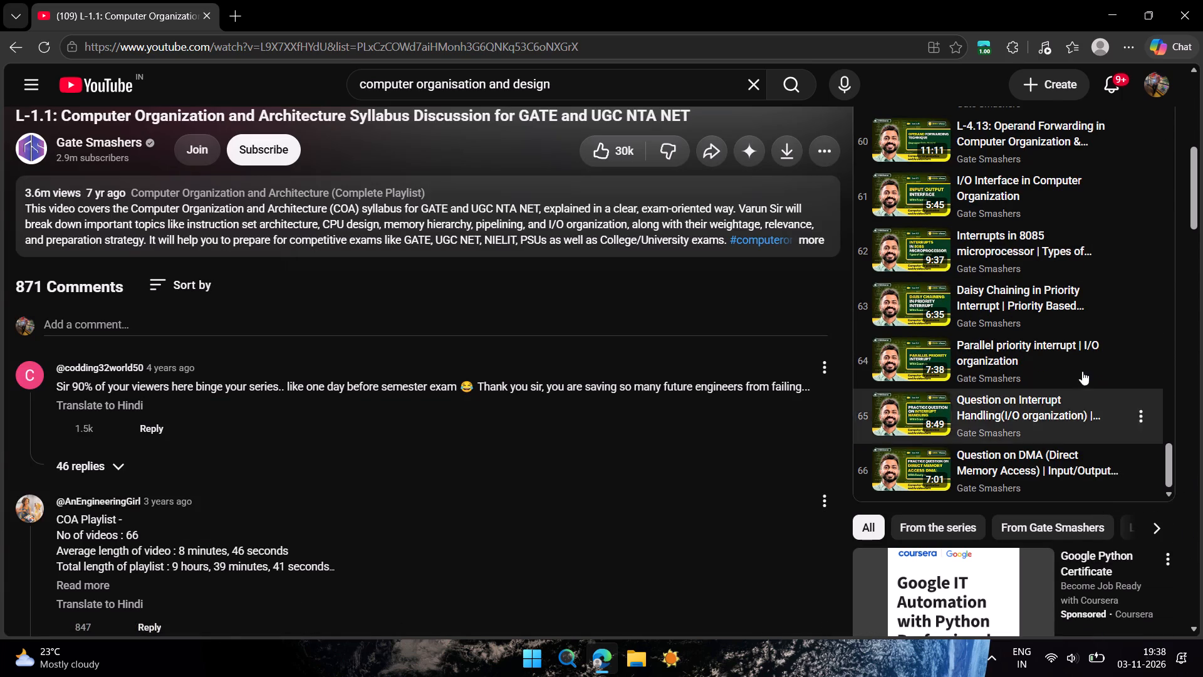
scroll(796, 444, up, 4)
click(230, 10)
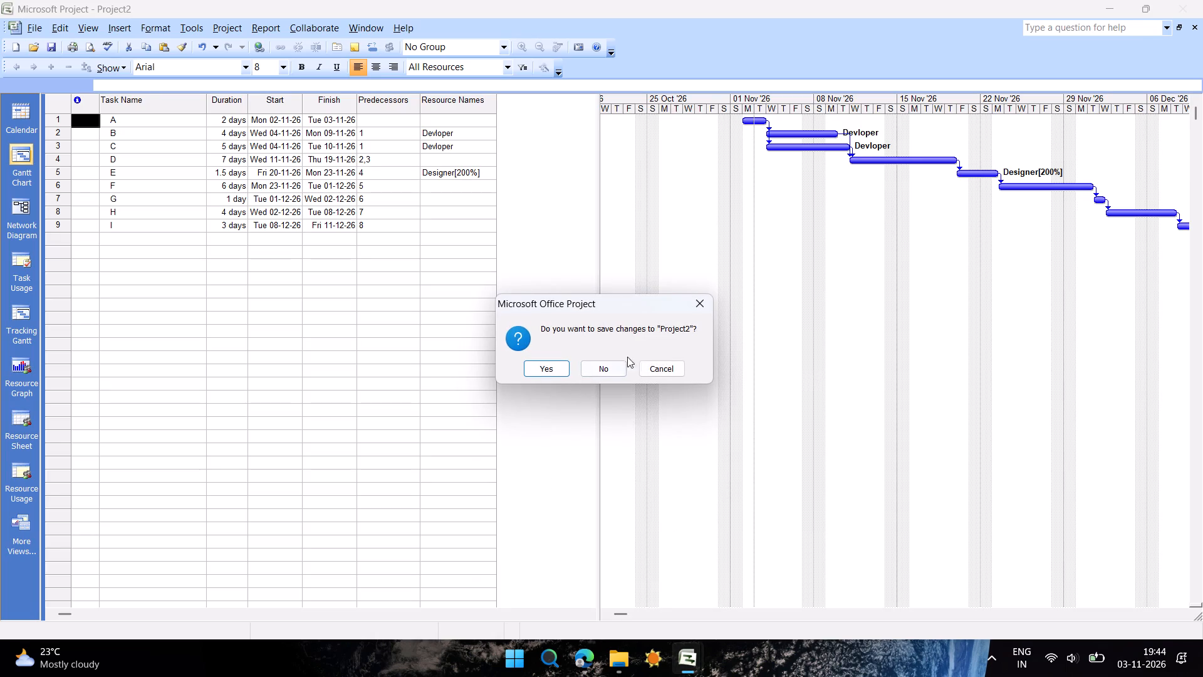
click(598, 369)
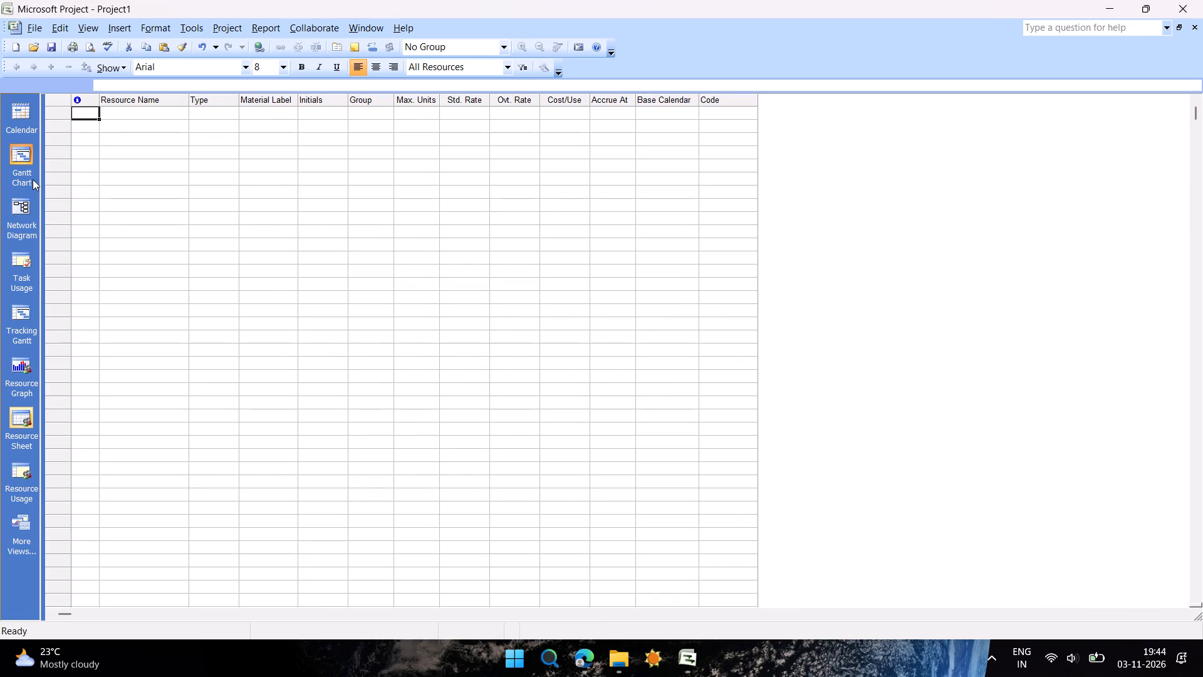
Paste the copied work resource rows into Project1's Resource Sheet, starting at the first Resource Name cell.
click(26, 174)
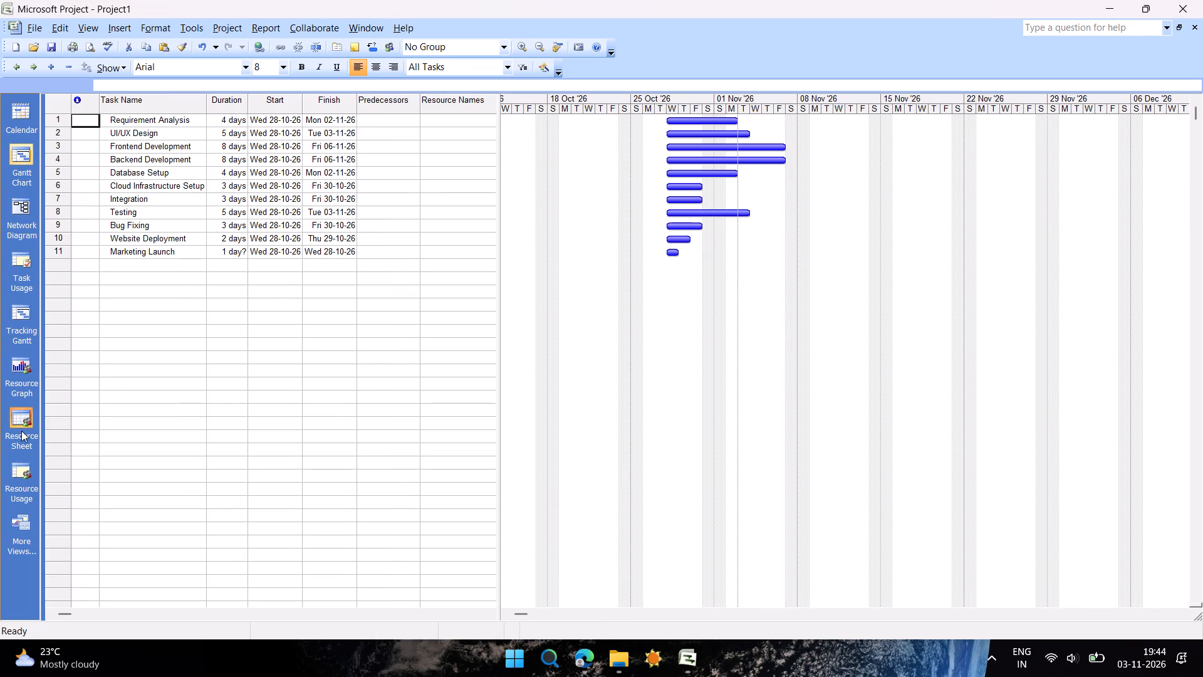
click(21, 433)
click(135, 116)
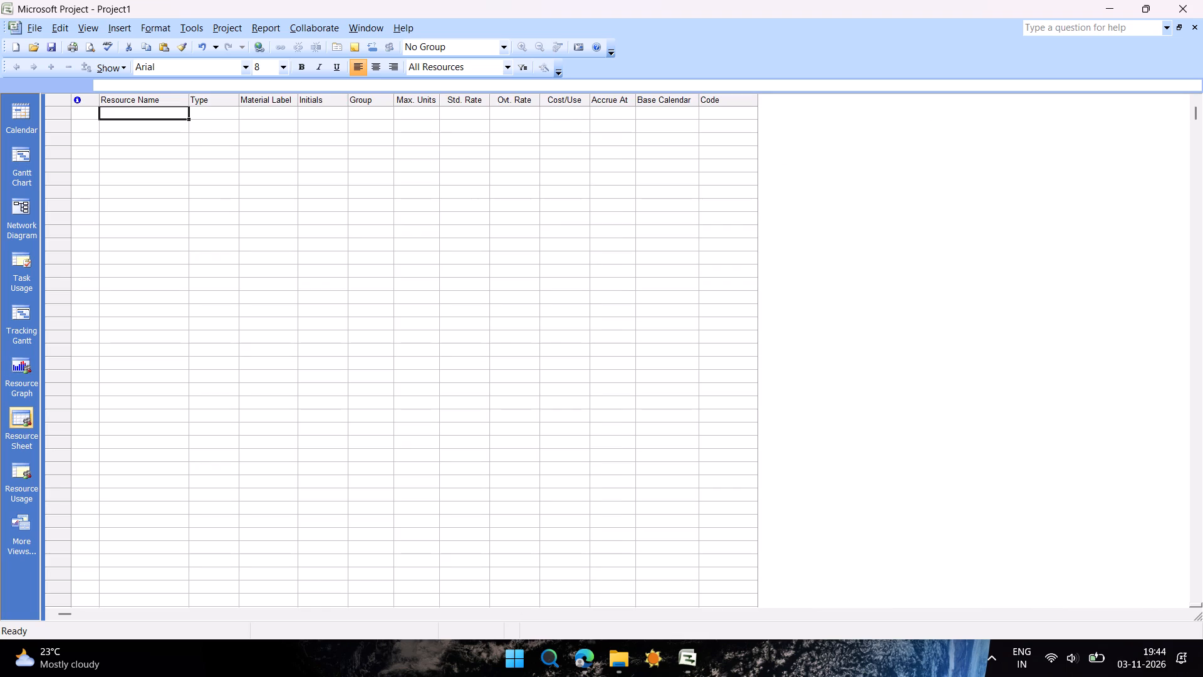
ctrl+drag(82, 112, 207, 263)
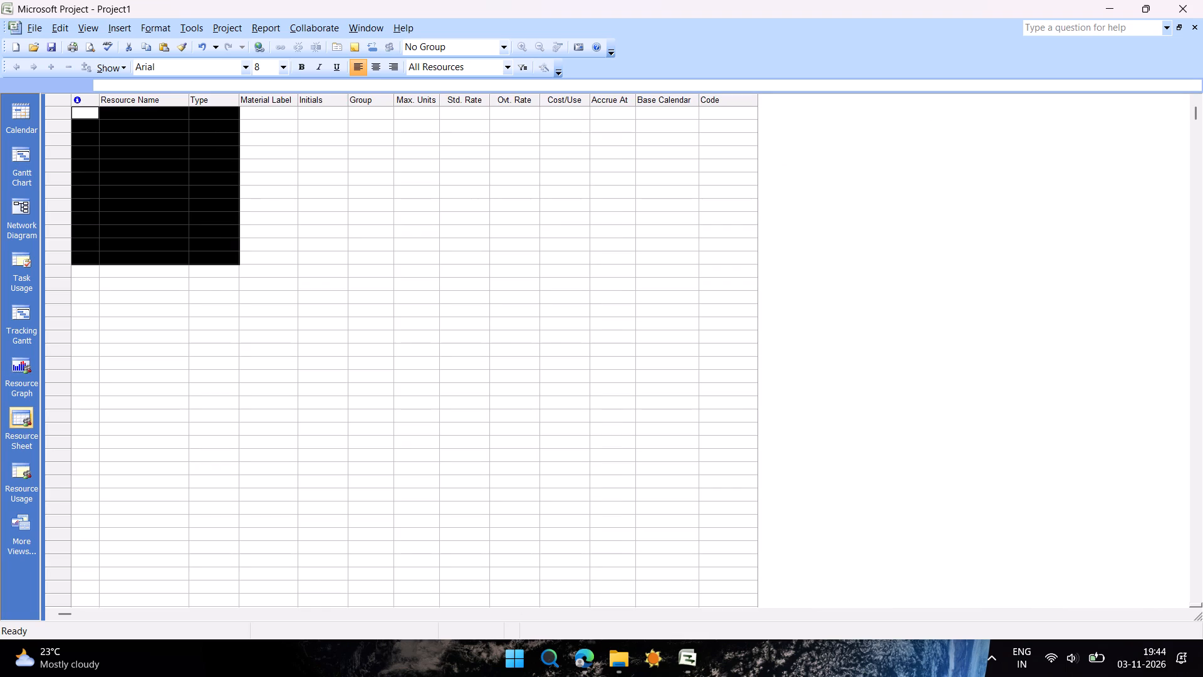
ctrl+drag(207, 263, 207, 262)
click(211, 355)
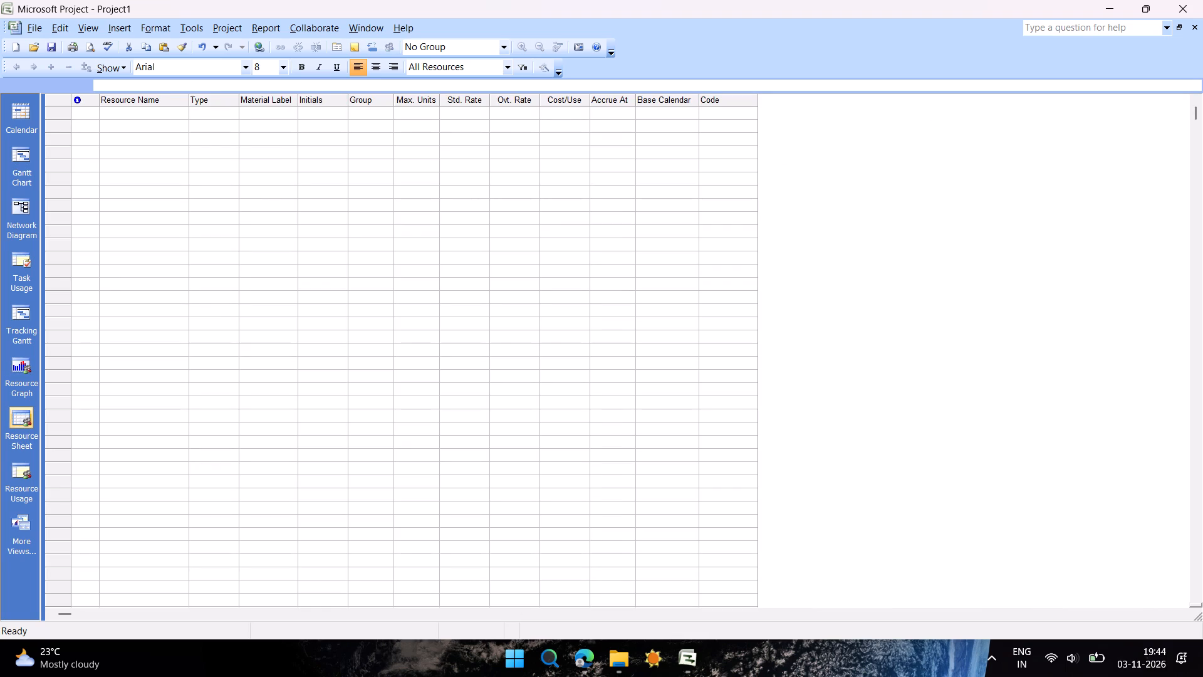
click(119, 113)
key(ctrl+v)
scroll(147, 180, up, 1)
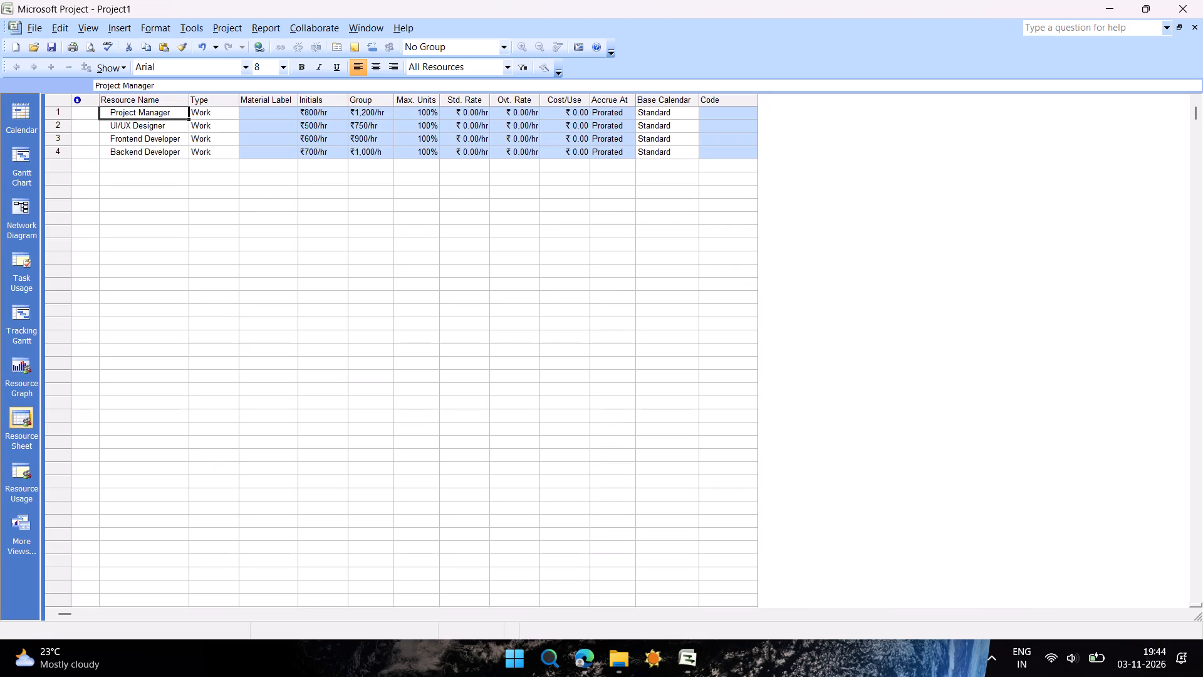
Clear the misplaced rates from the Project Manager's Initials and Group cells.
click(365, 205)
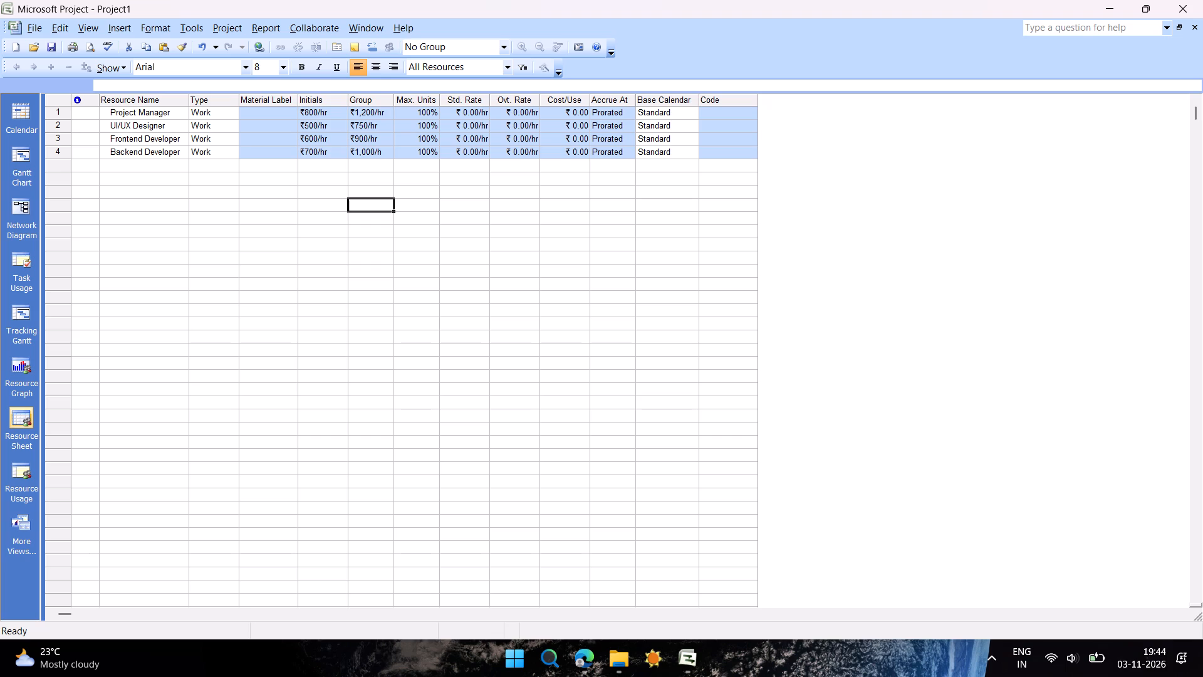
click(300, 109)
drag(300, 109, 330, 112)
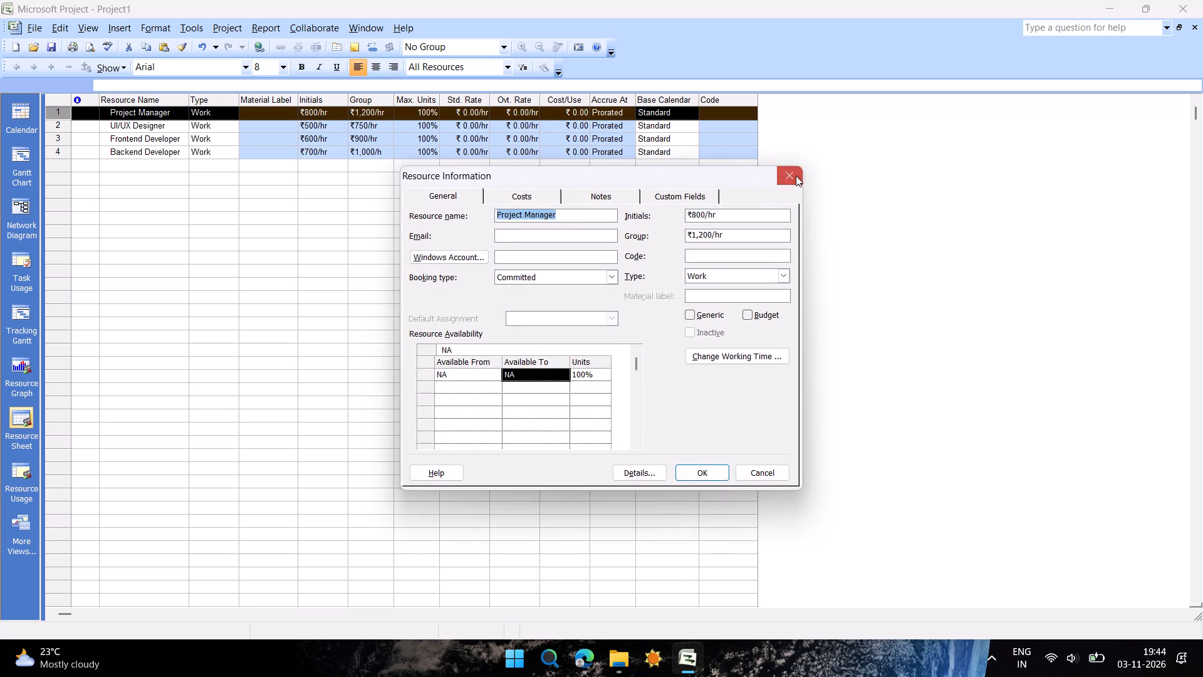
click(793, 176)
click(522, 175)
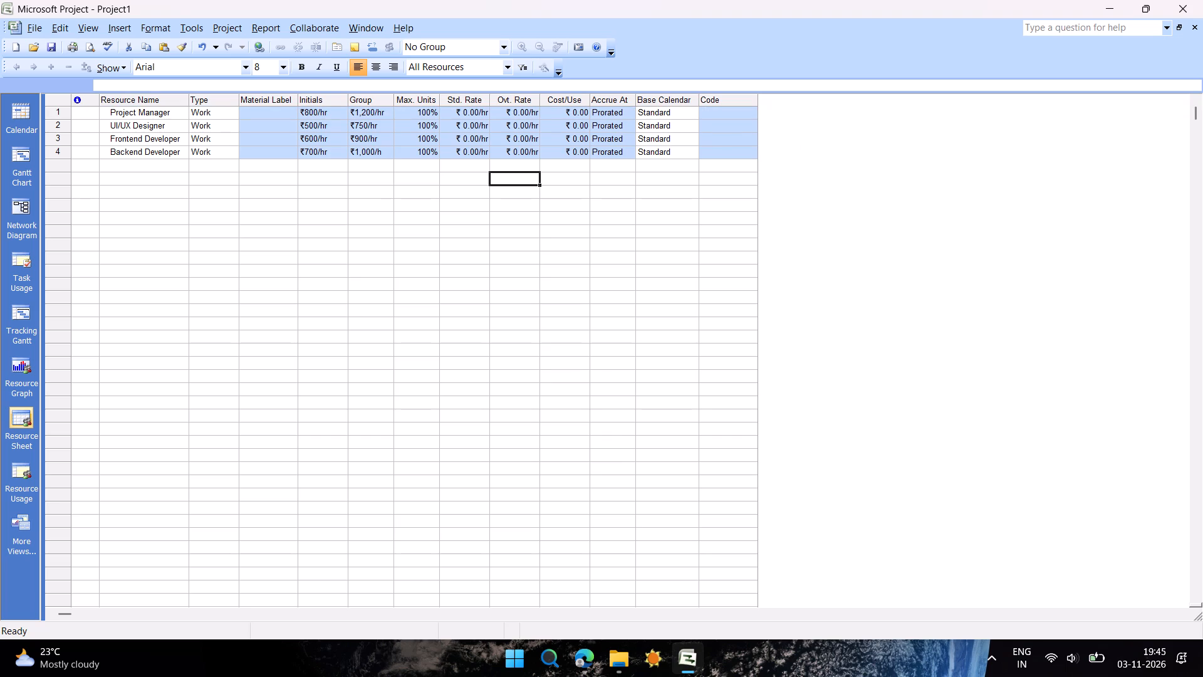
drag(306, 110, 385, 149)
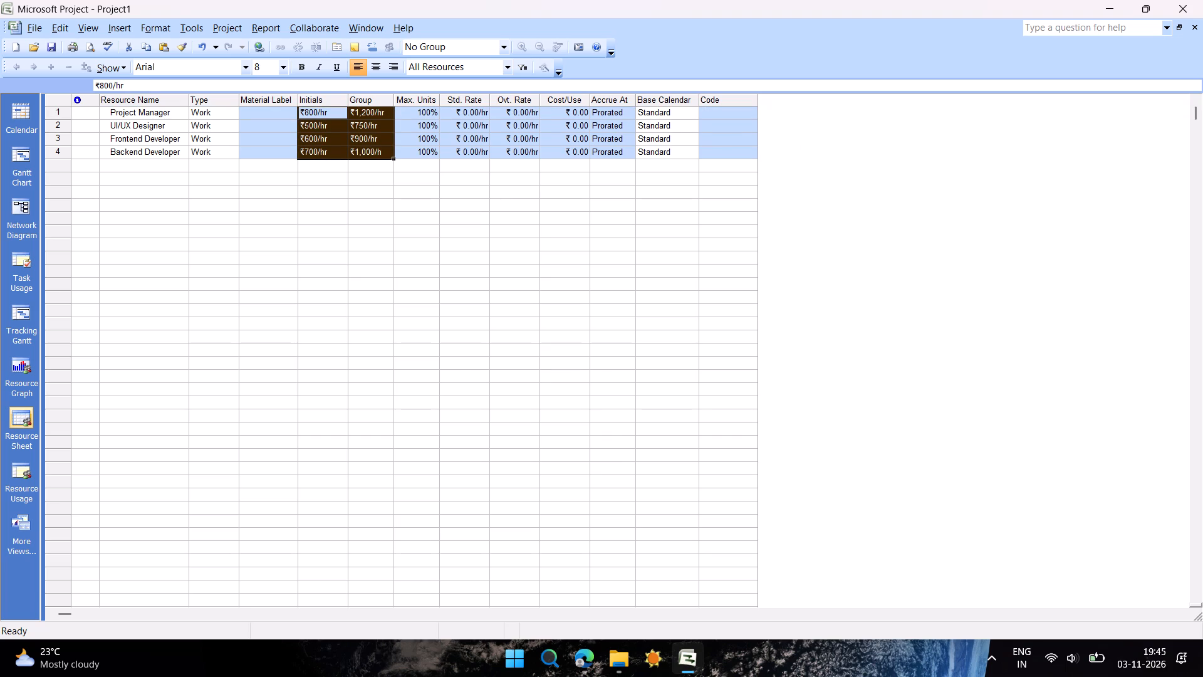
key(BackSpace)
key(BackSpace)
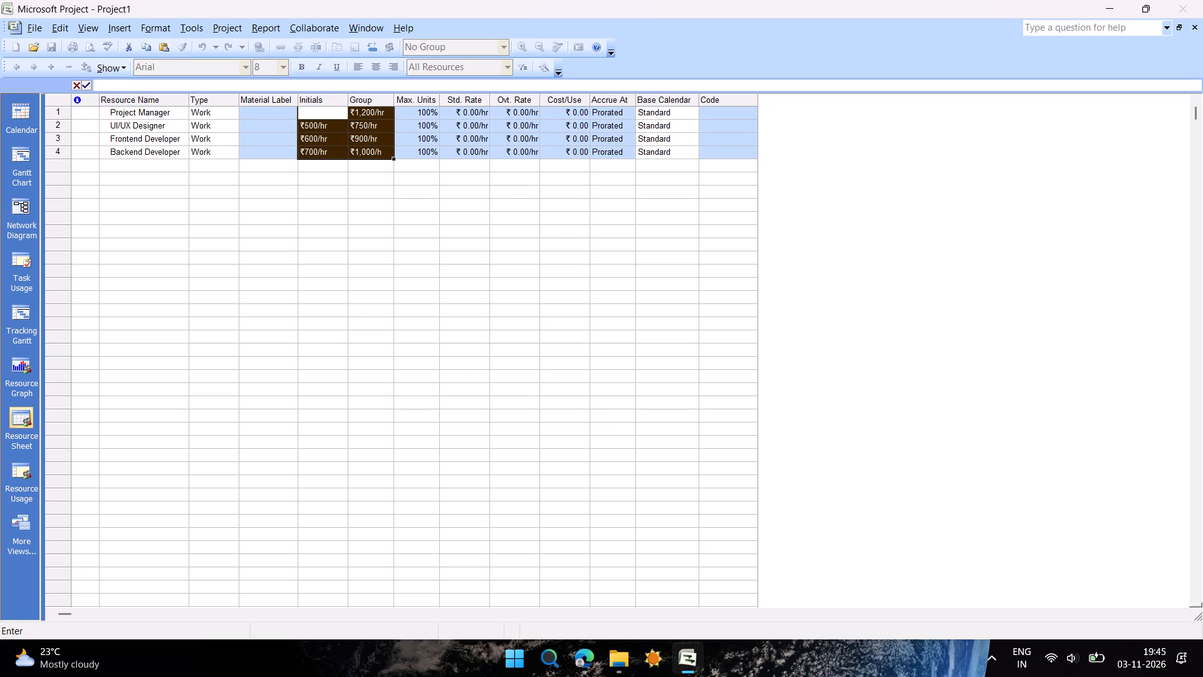
click(378, 115)
key(BackSpace)
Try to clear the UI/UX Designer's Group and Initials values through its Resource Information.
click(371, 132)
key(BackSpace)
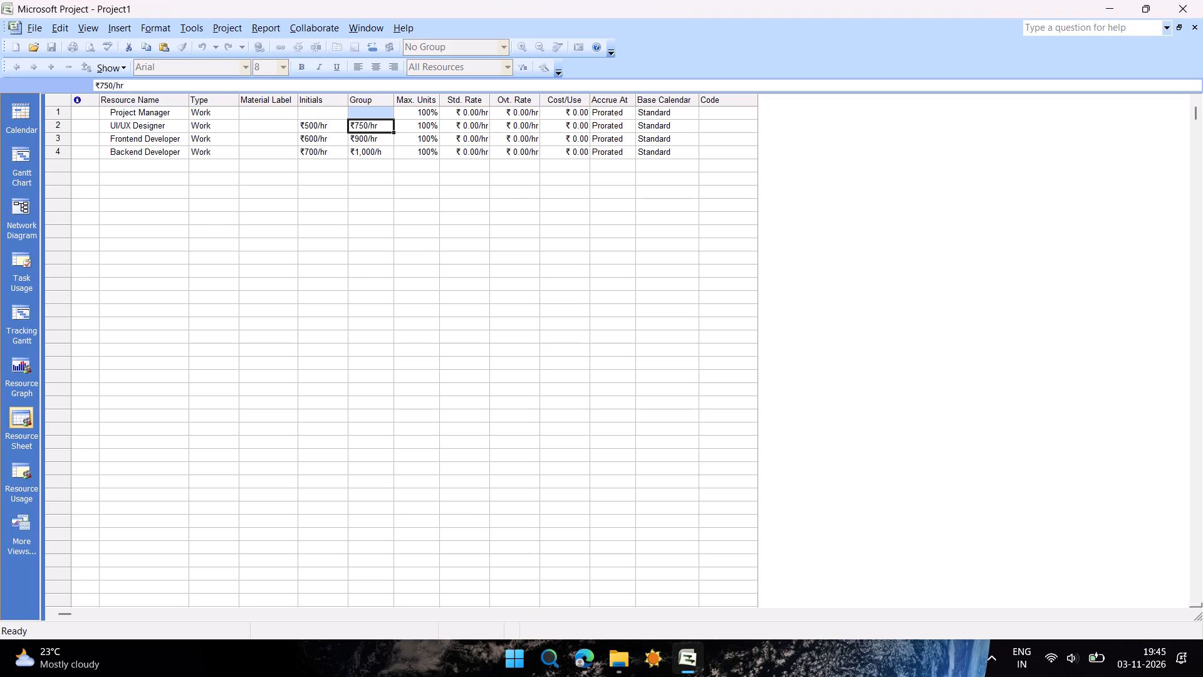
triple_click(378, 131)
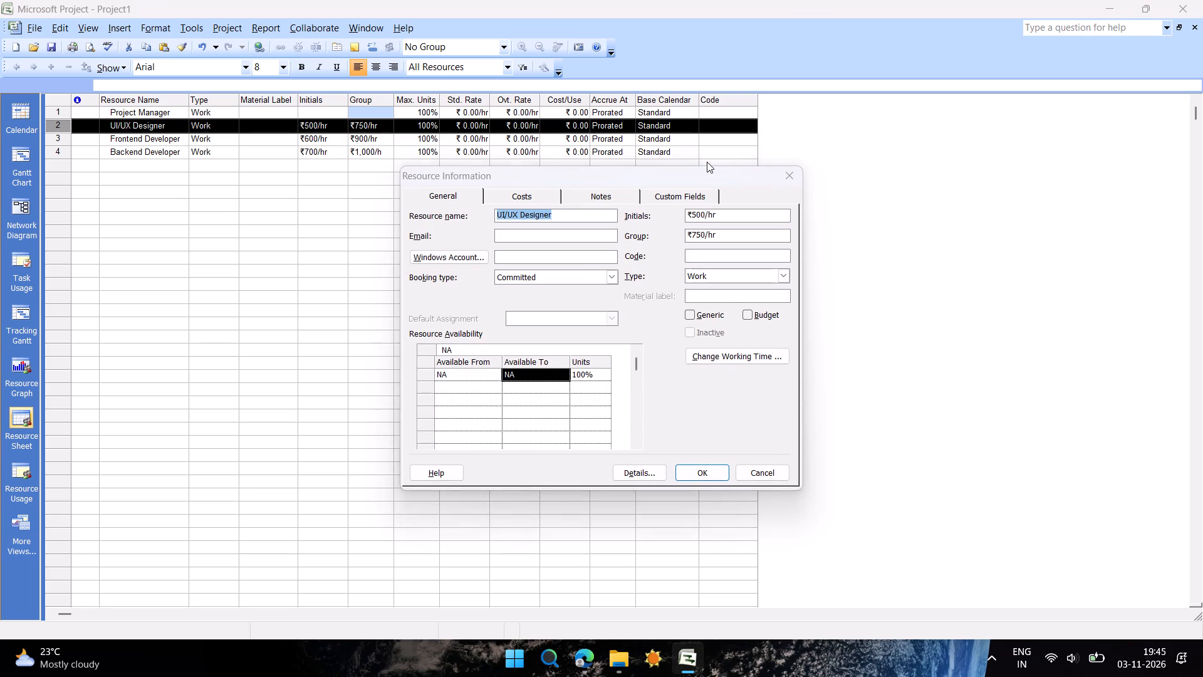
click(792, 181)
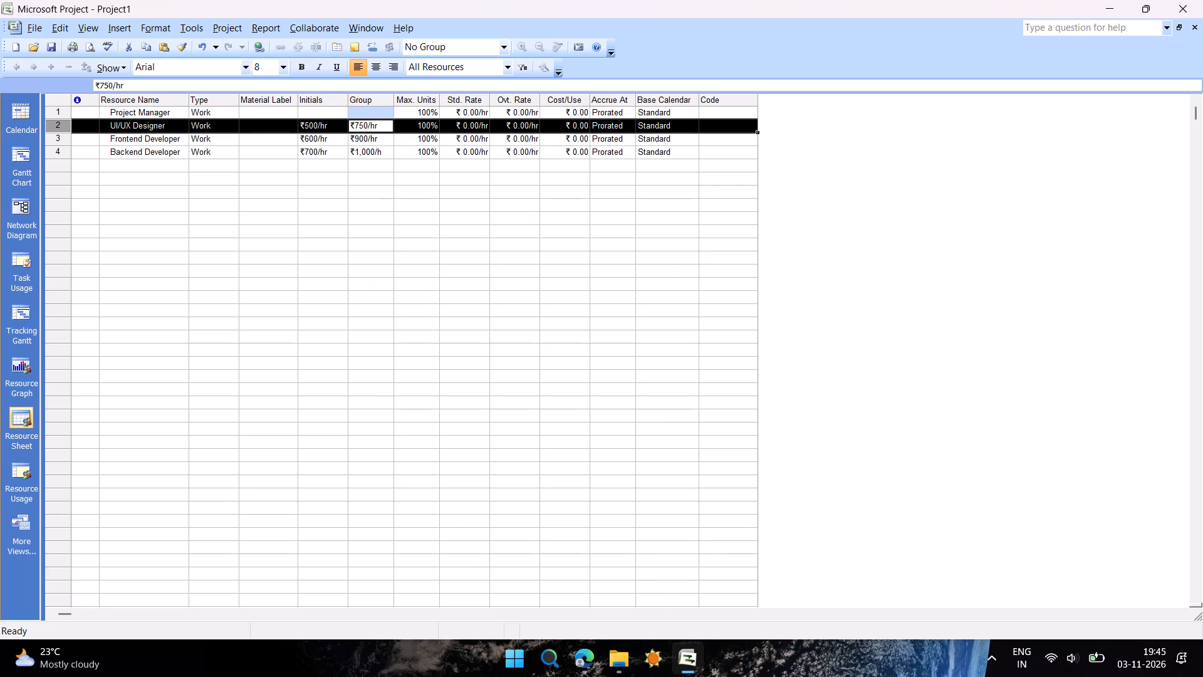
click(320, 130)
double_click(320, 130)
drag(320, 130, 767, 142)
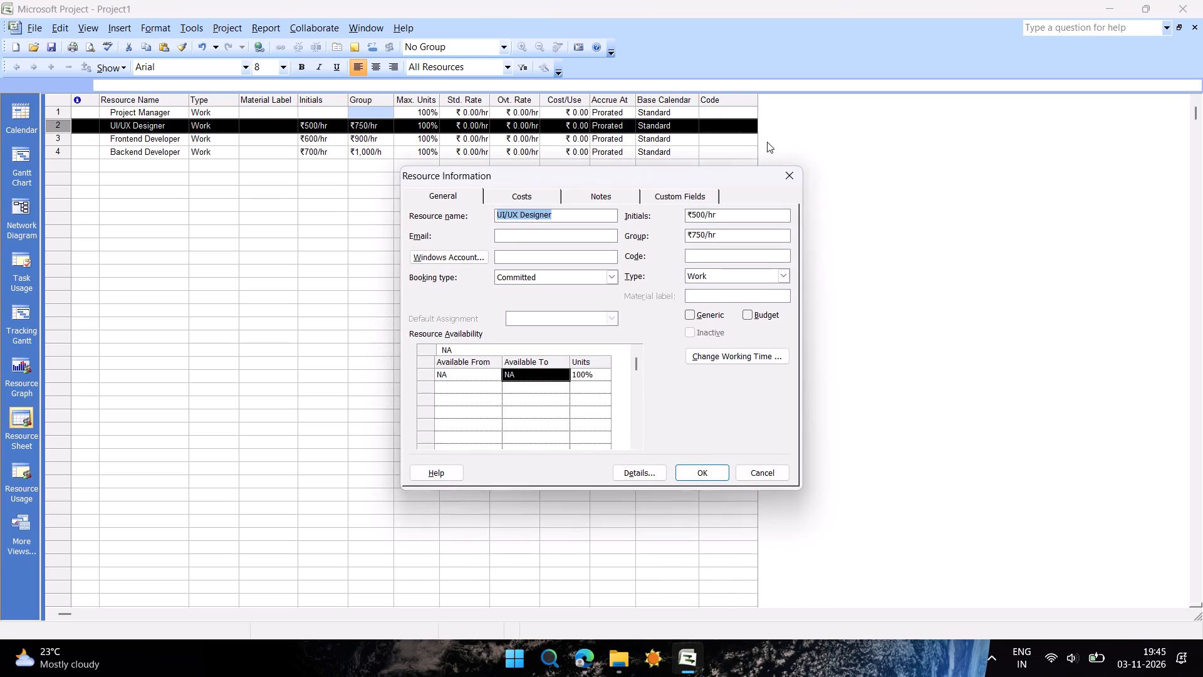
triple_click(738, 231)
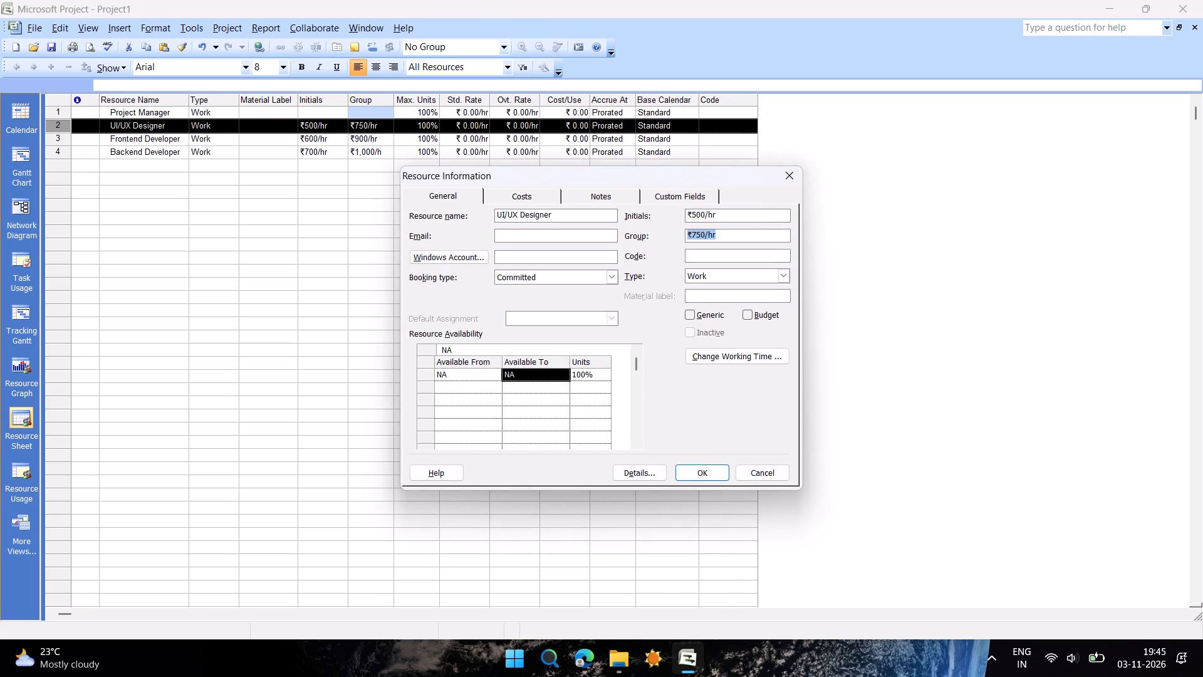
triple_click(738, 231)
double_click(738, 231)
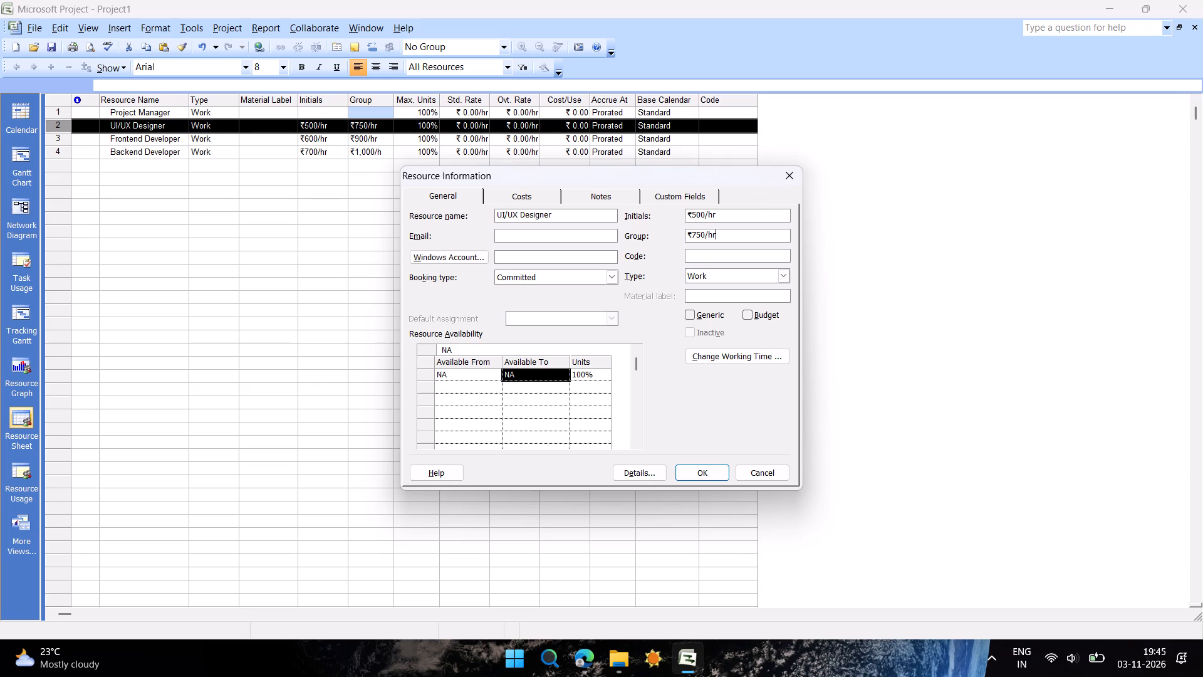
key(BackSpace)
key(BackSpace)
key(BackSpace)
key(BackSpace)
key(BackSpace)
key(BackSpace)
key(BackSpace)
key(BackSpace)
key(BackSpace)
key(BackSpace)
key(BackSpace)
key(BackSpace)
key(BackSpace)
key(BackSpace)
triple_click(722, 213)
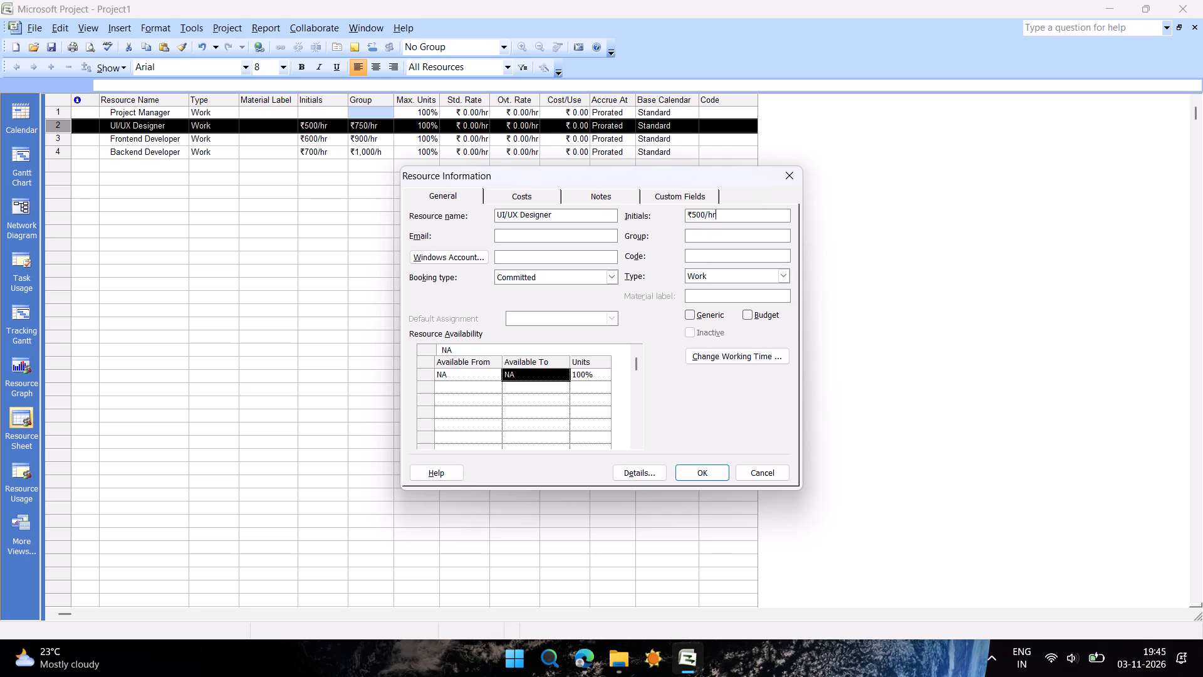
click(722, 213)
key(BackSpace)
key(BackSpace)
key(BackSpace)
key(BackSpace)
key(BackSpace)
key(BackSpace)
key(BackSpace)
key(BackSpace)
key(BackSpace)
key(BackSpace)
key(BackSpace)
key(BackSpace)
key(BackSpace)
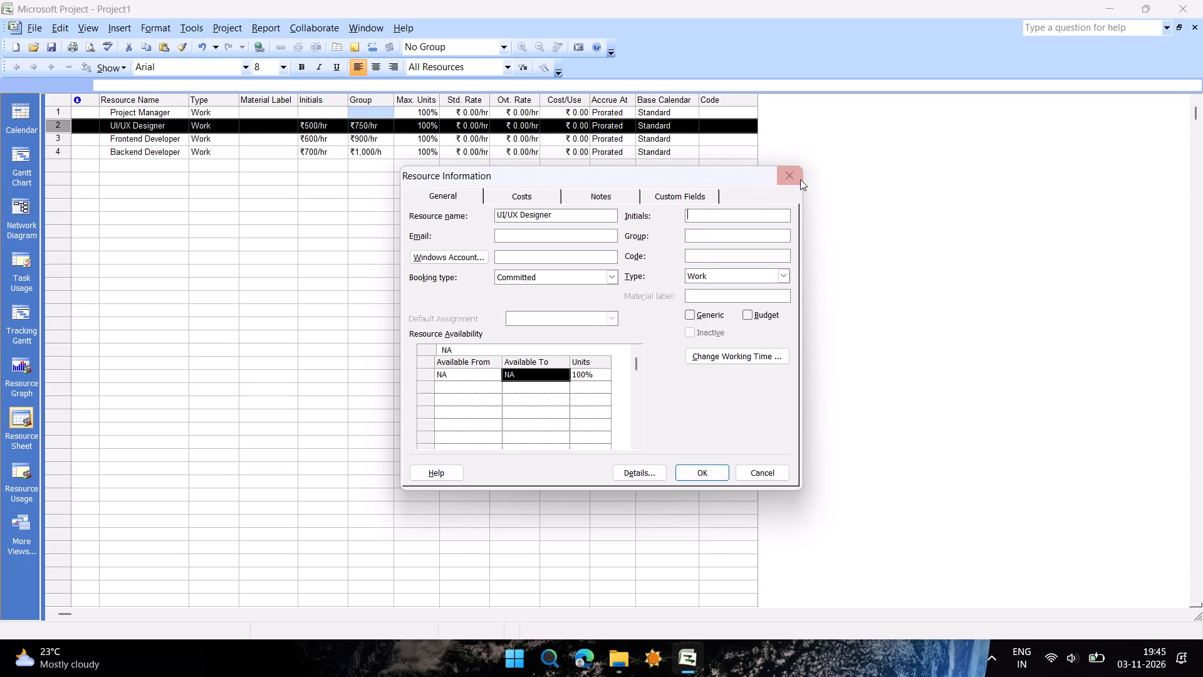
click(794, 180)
Clear the misplaced rates from the UI/UX Designer's Initials and Group cells directly in the Resource Sheet.
click(330, 129)
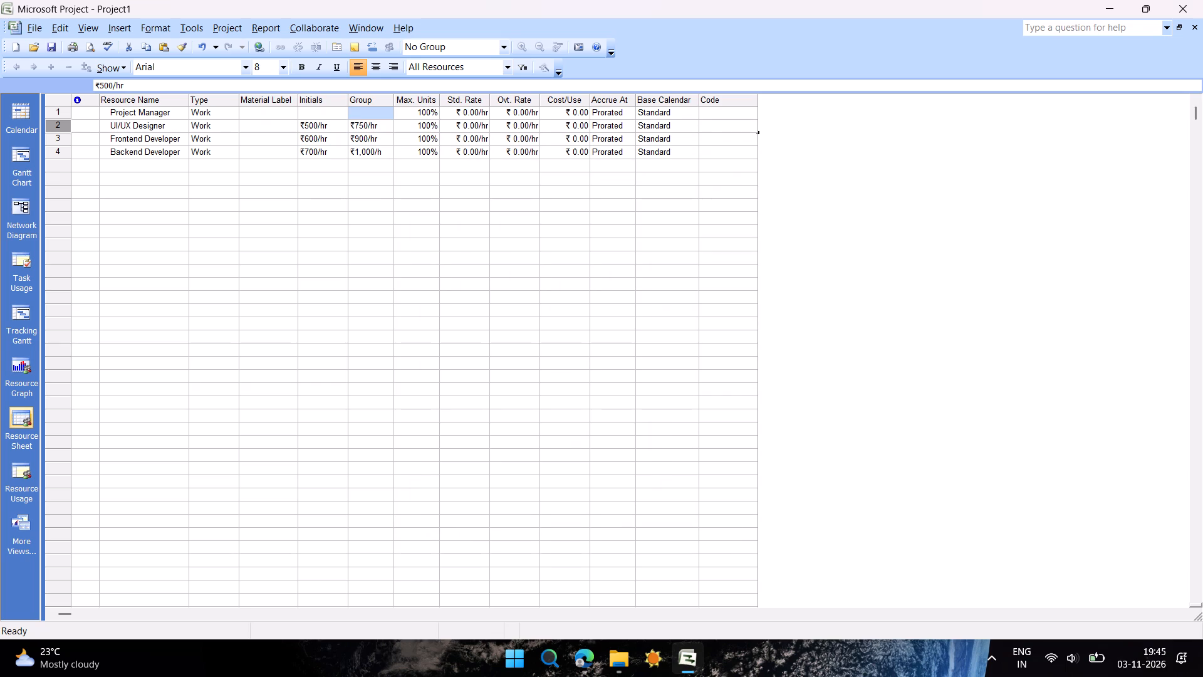
key(BackSpace)
click(373, 123)
key(BackSpace)
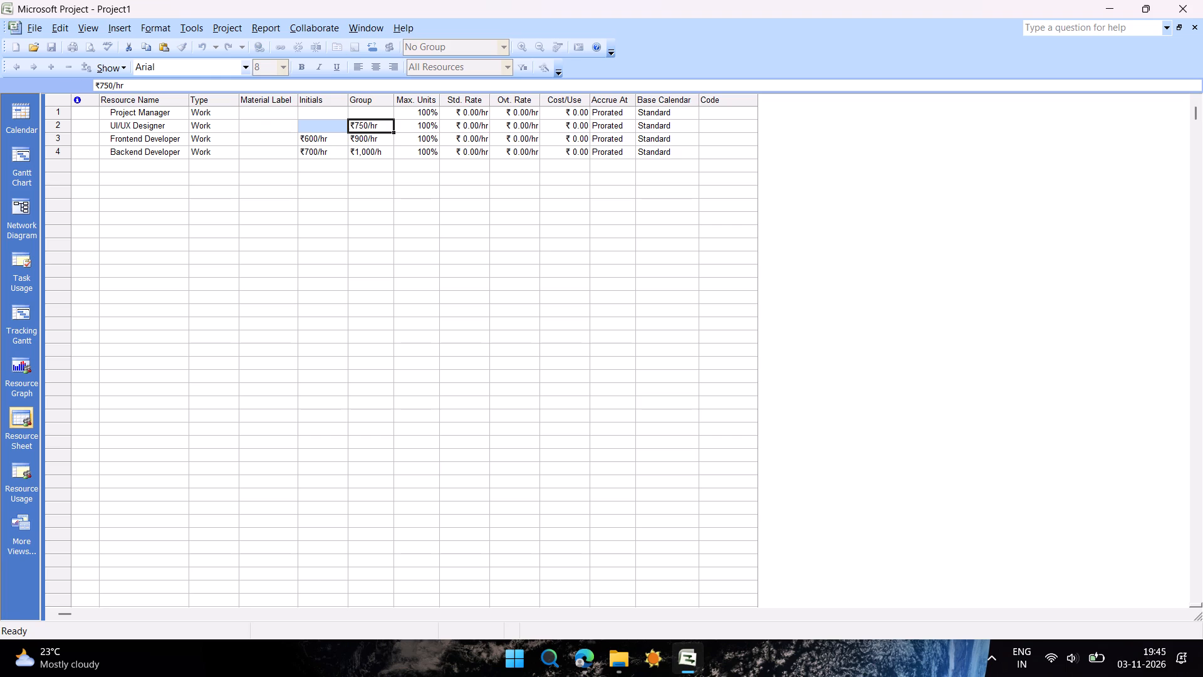
key(BackSpace)
click(367, 127)
Clear the misplaced rates from the Initials and Group cells of the Frontend Developer and Backend Developer.
click(335, 136)
key(BackSpace)
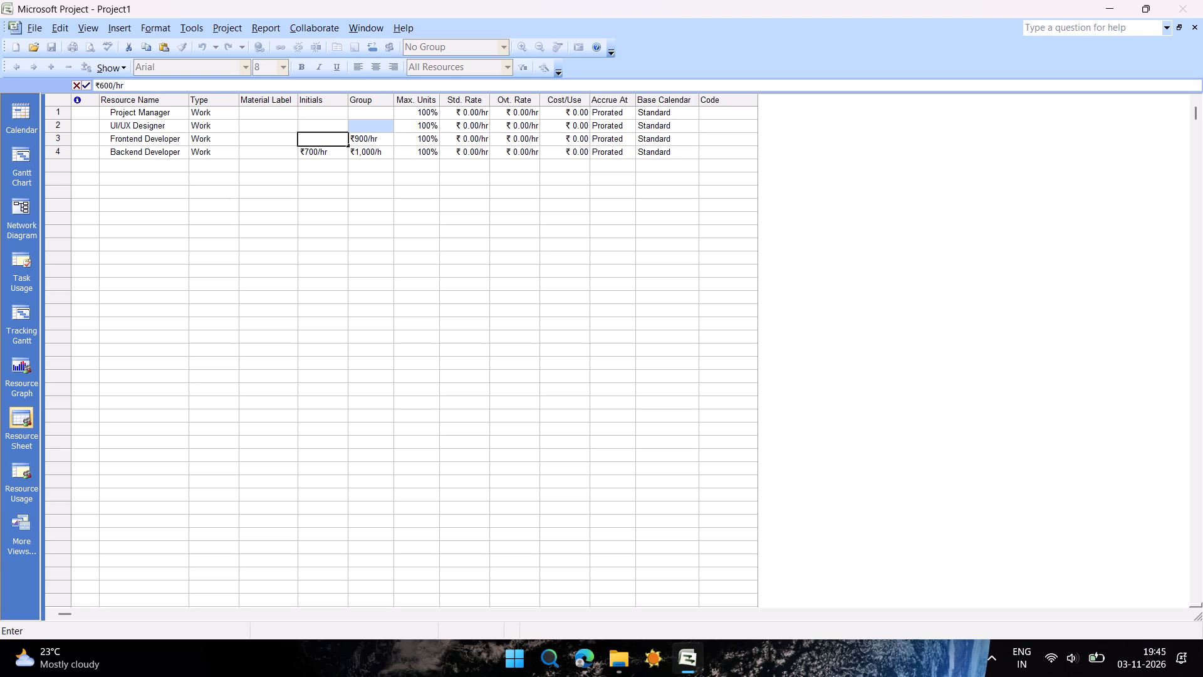
click(370, 142)
key(BackSpace)
key(BackSpace)
key(BackSpace)
key(BackSpace)
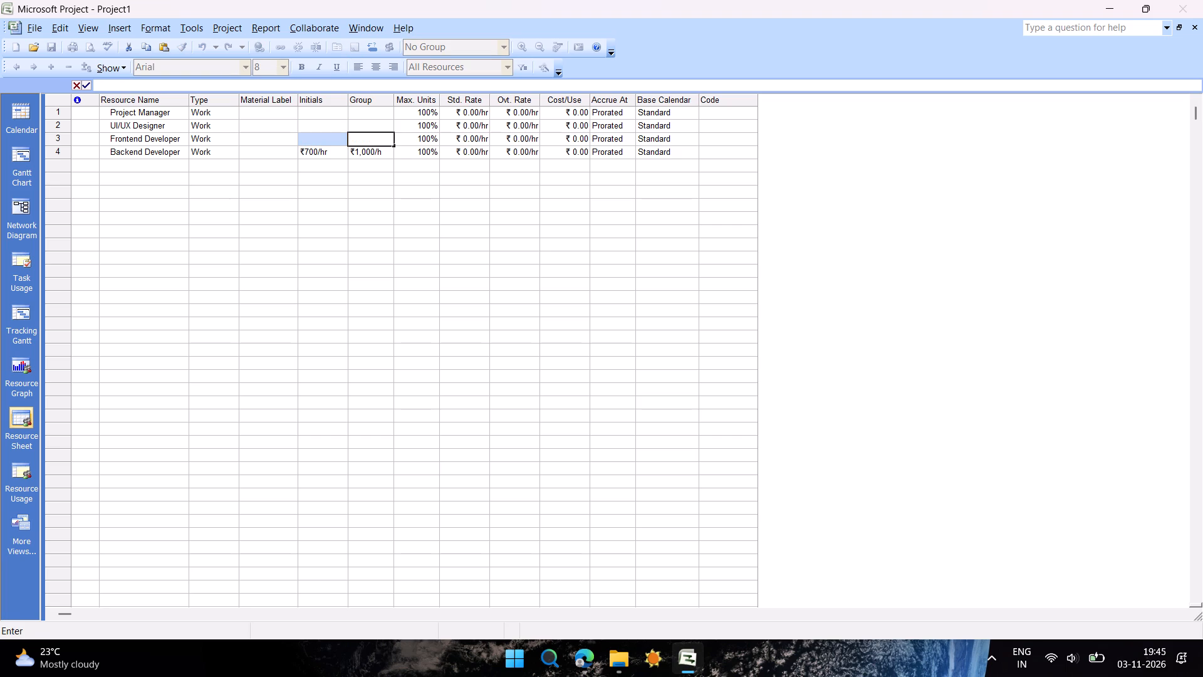
click(360, 149)
key(BackSpace)
click(326, 150)
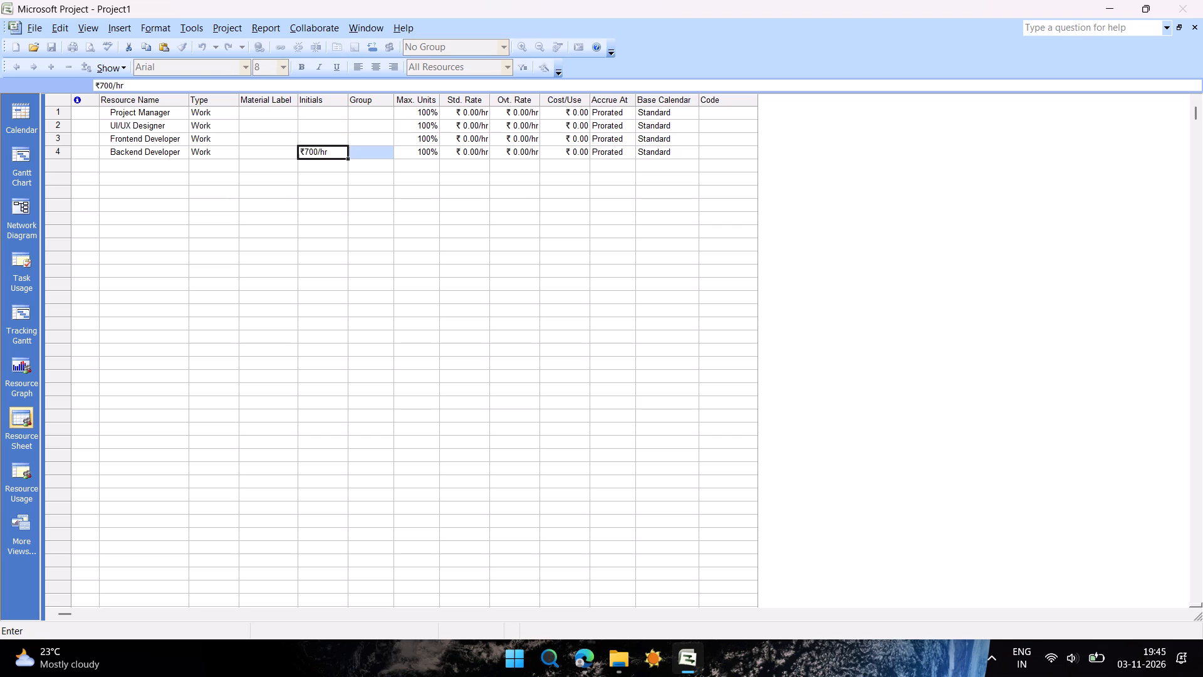
key(BackSpace)
click(469, 188)
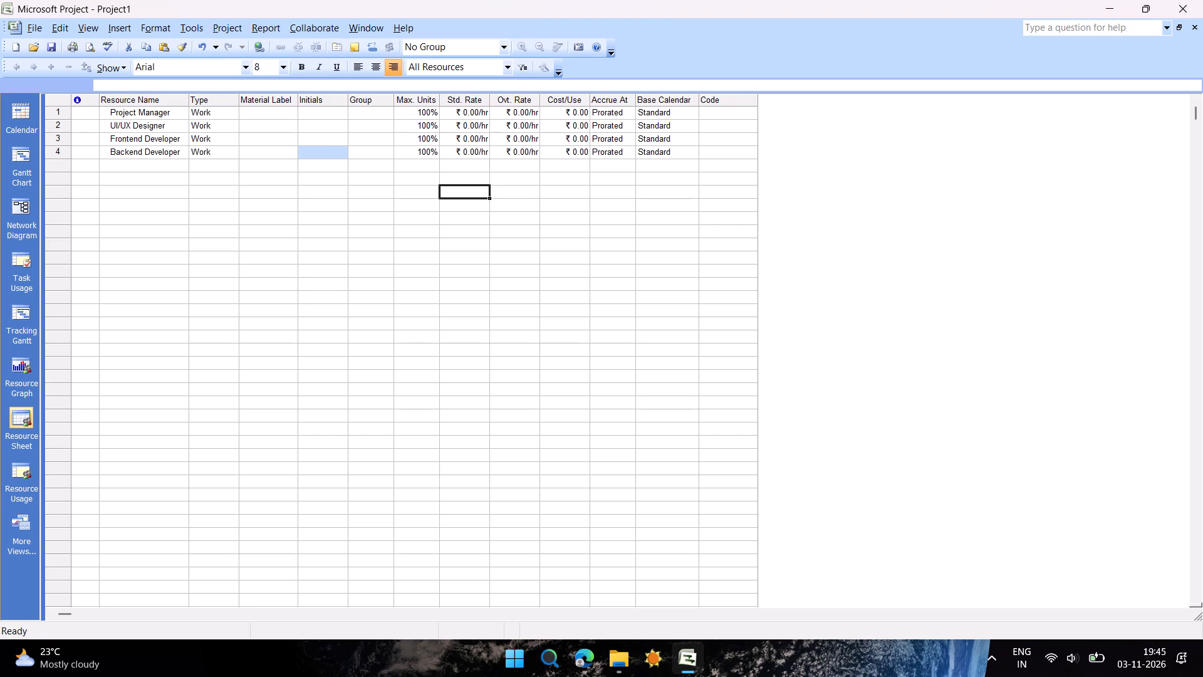
Set the hourly standard rates to ₹500 for Project Manager, ₹255 for UI/UX Designer, ₹656 for Frontend Developer and ₹623 for Backend Developer.
click(273, 118)
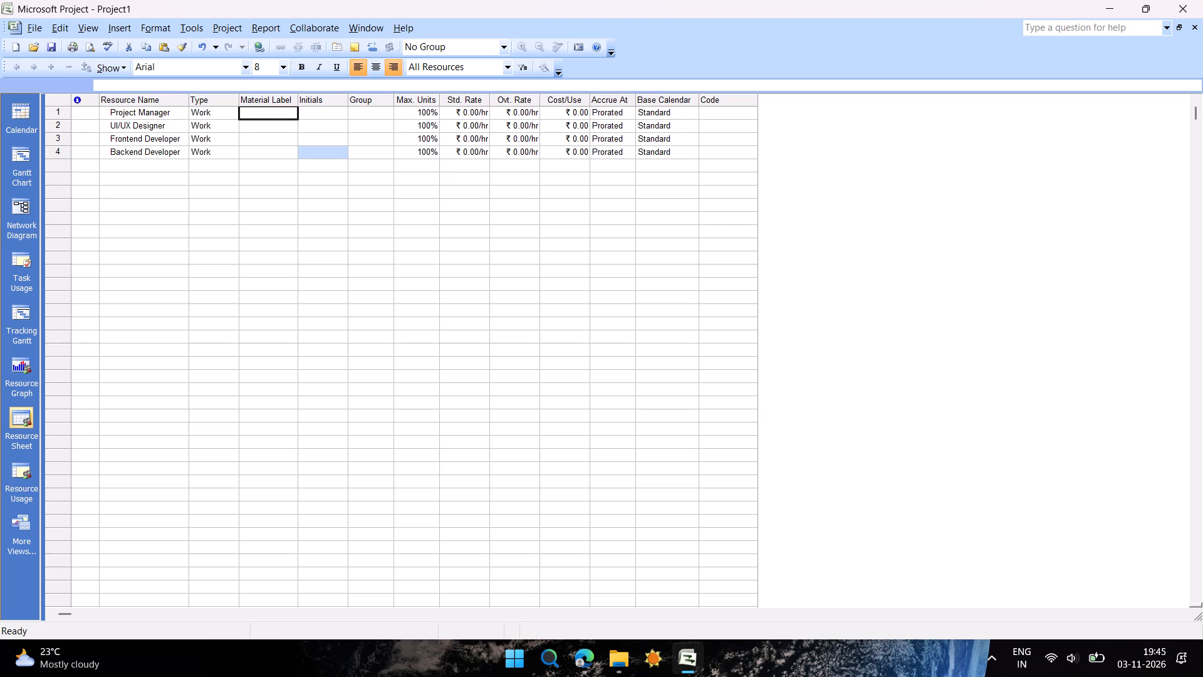
click(477, 110)
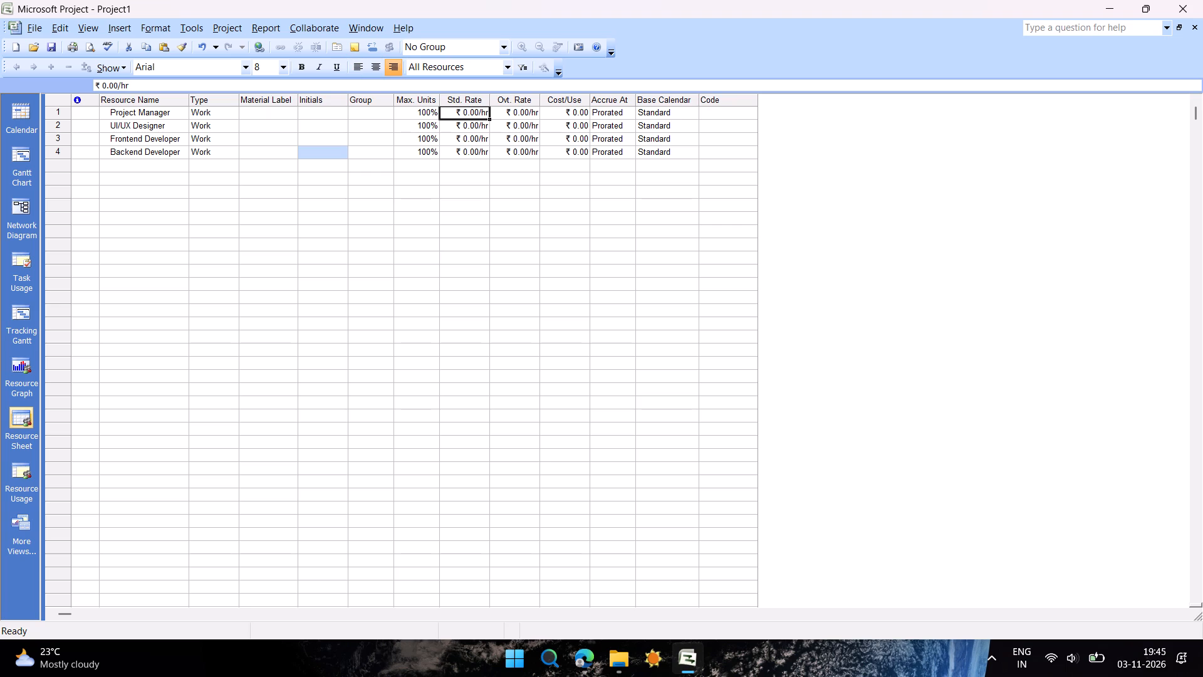
key(BackSpace)
text(500)
key(Return)
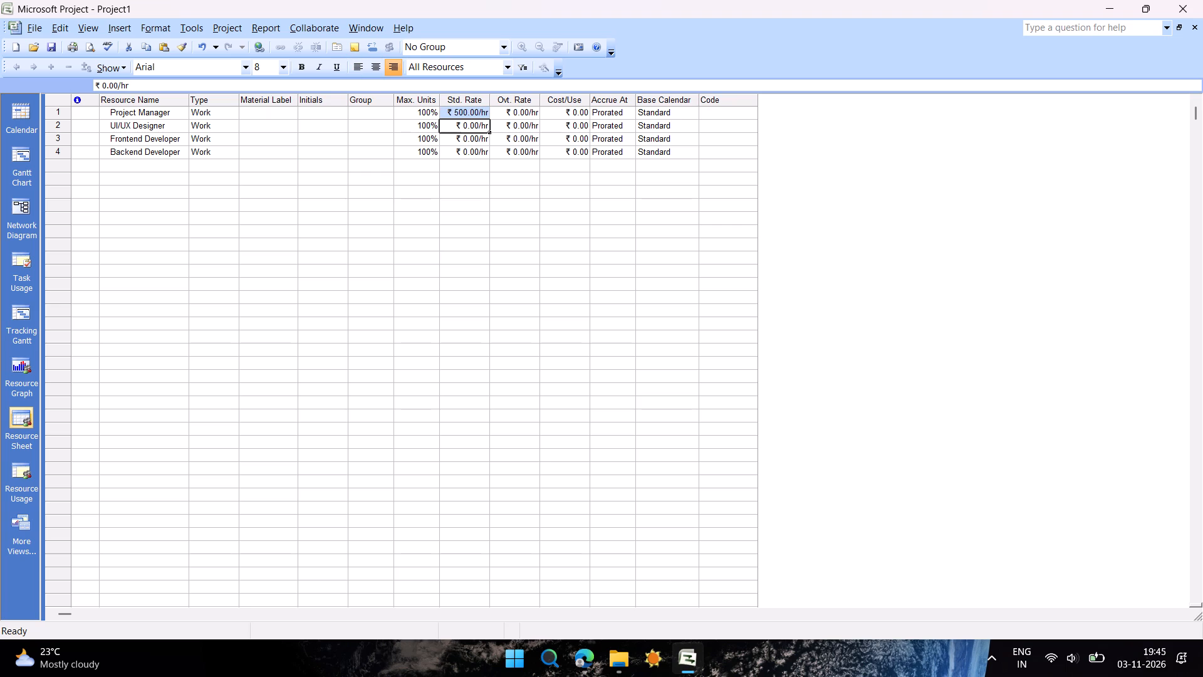
text(255)
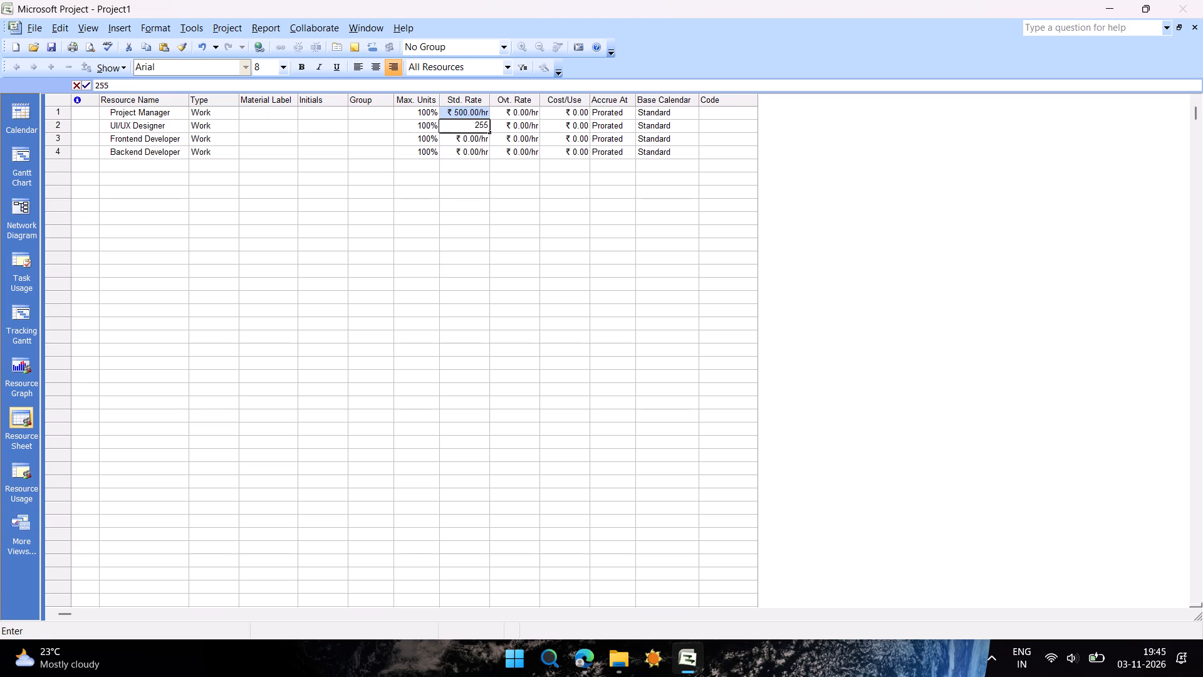
key(Return)
text(656)
key(Return)
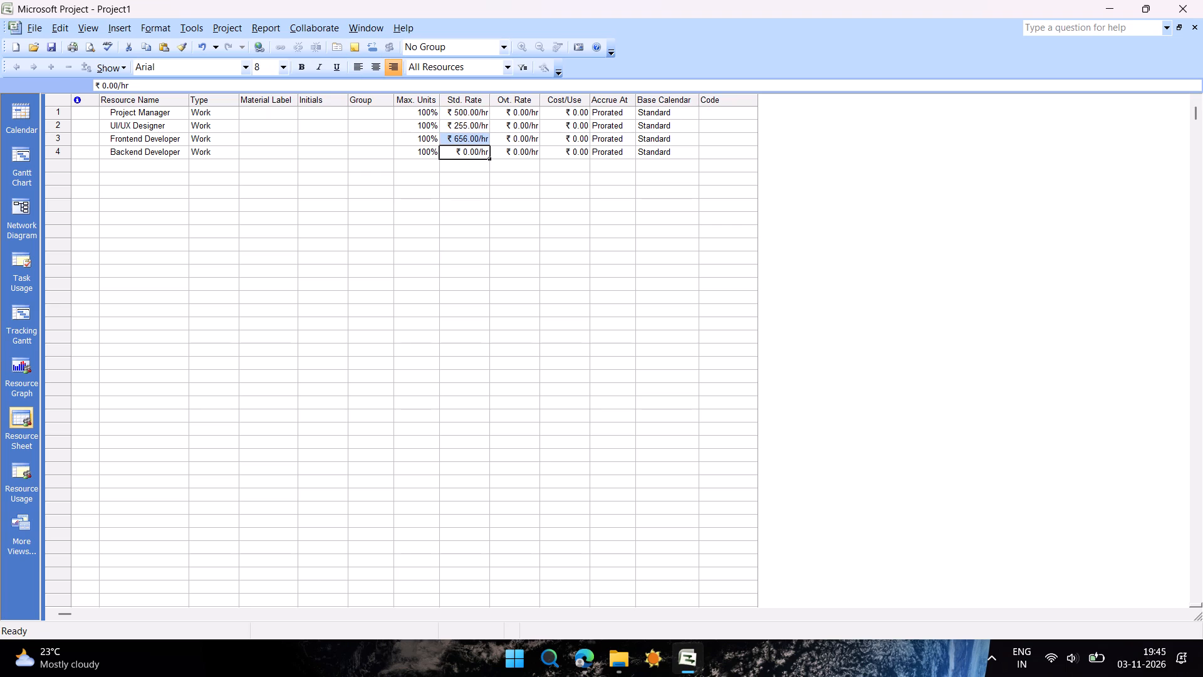
text(623)
key(Return)
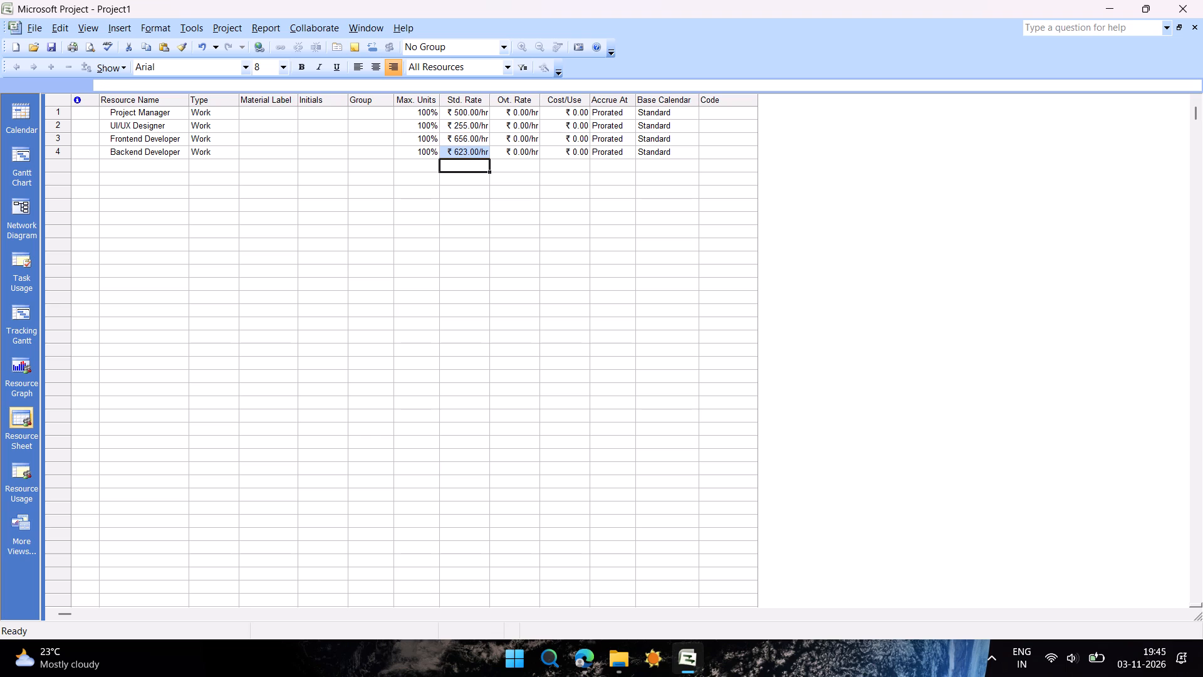
Set the hourly overtime rates to ₹656 for Project Manager, ₹33 for UI/UX Designer, ₹13 for Frontend Developer and ₹3,224 for Backend Developer.
key(Up)
key(Right)
key(Up)
key(Up)
key(Up)
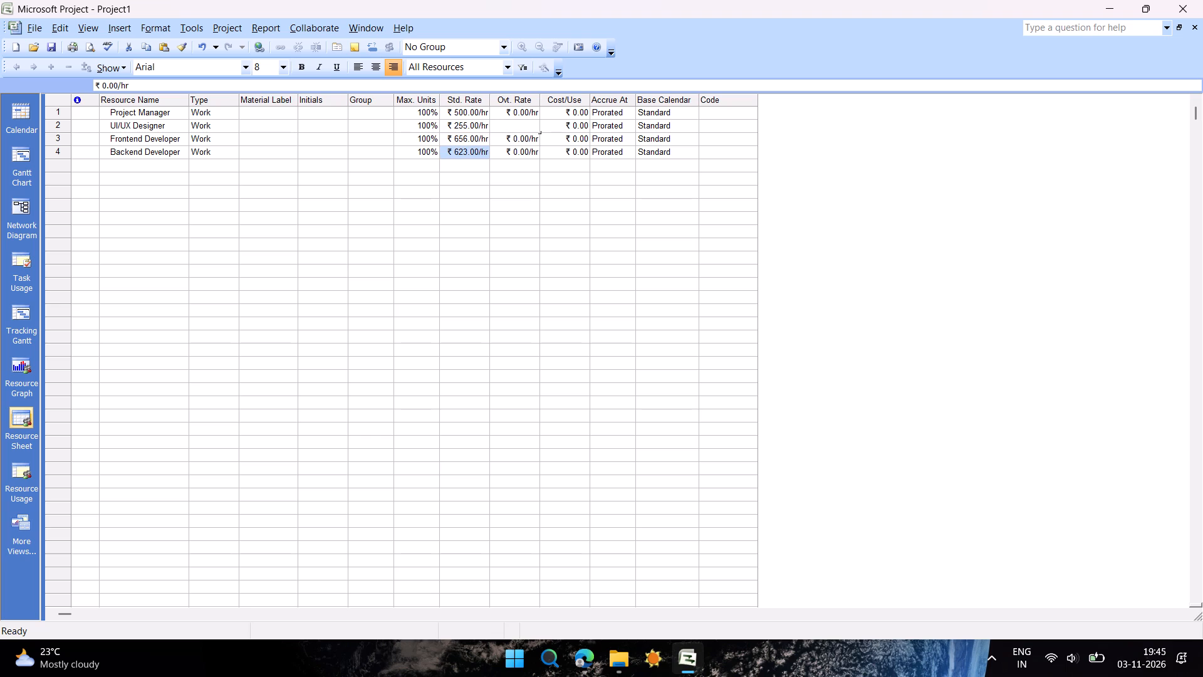
text(656)
key(Return)
text(33)
key(Return)
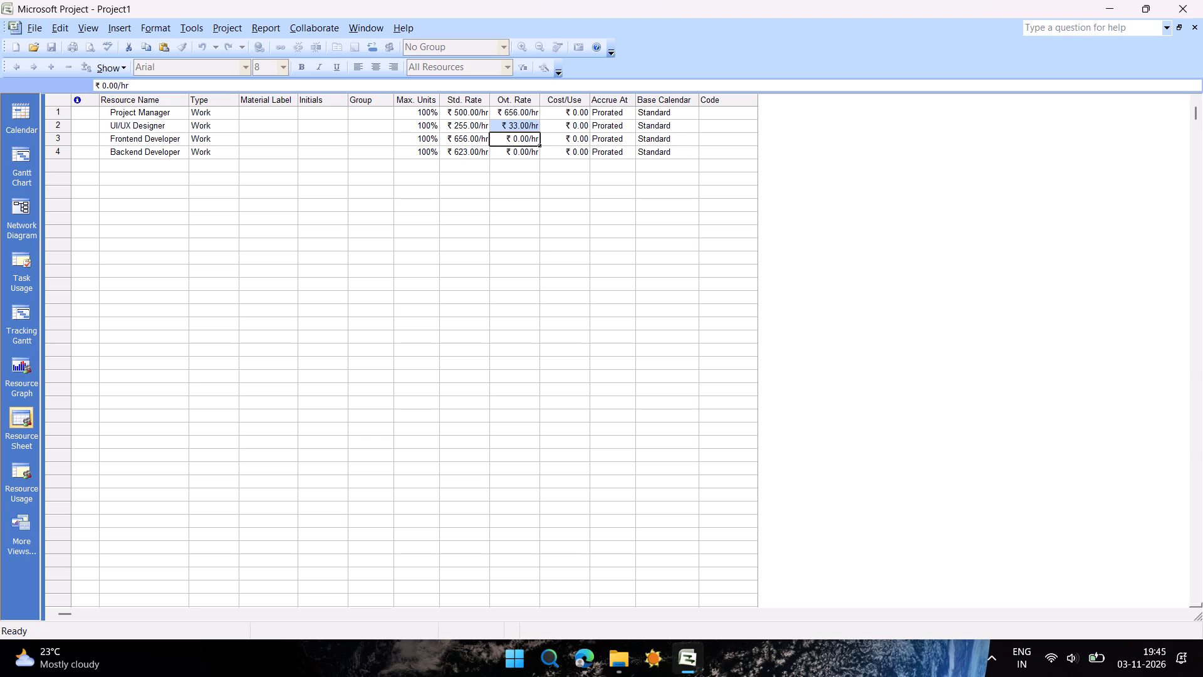
text(13)
key(Return)
text(3224)
key(Return)
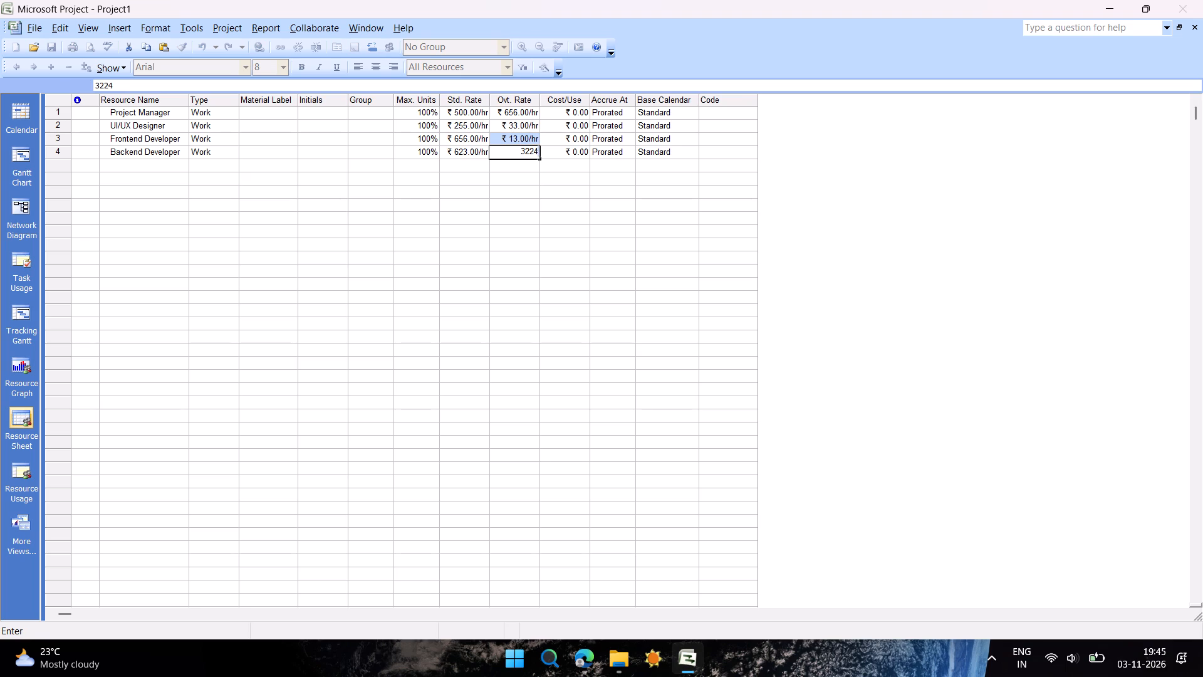
click(363, 278)
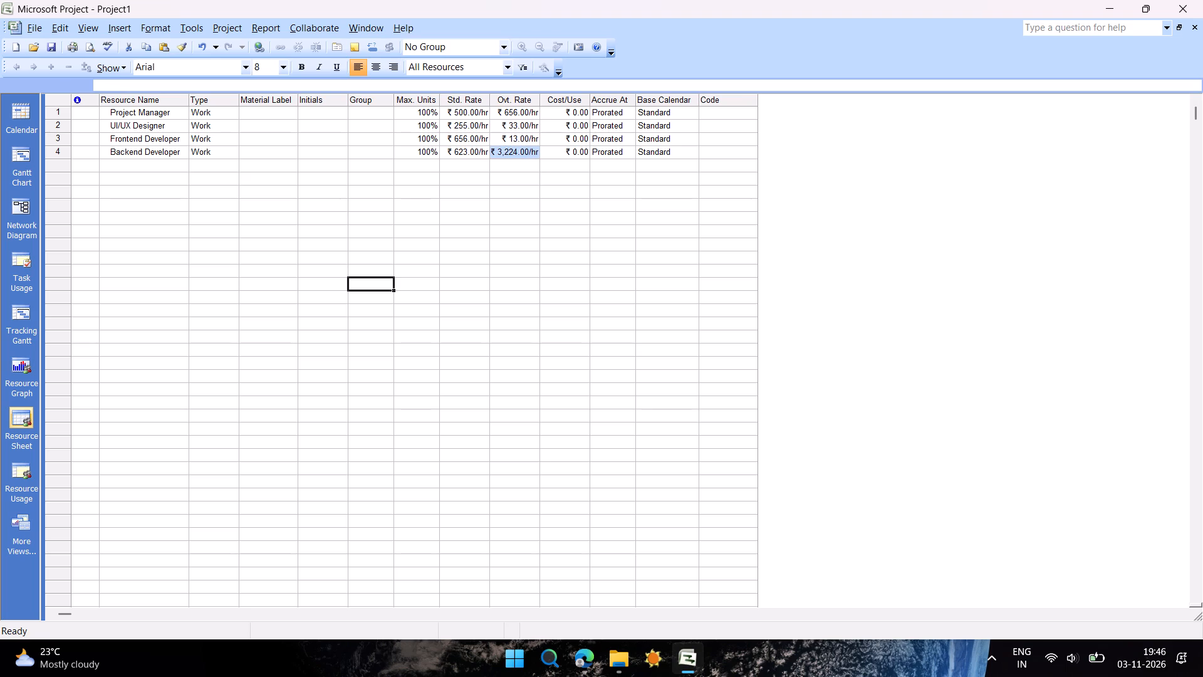
click(137, 165)
click(62, 162)
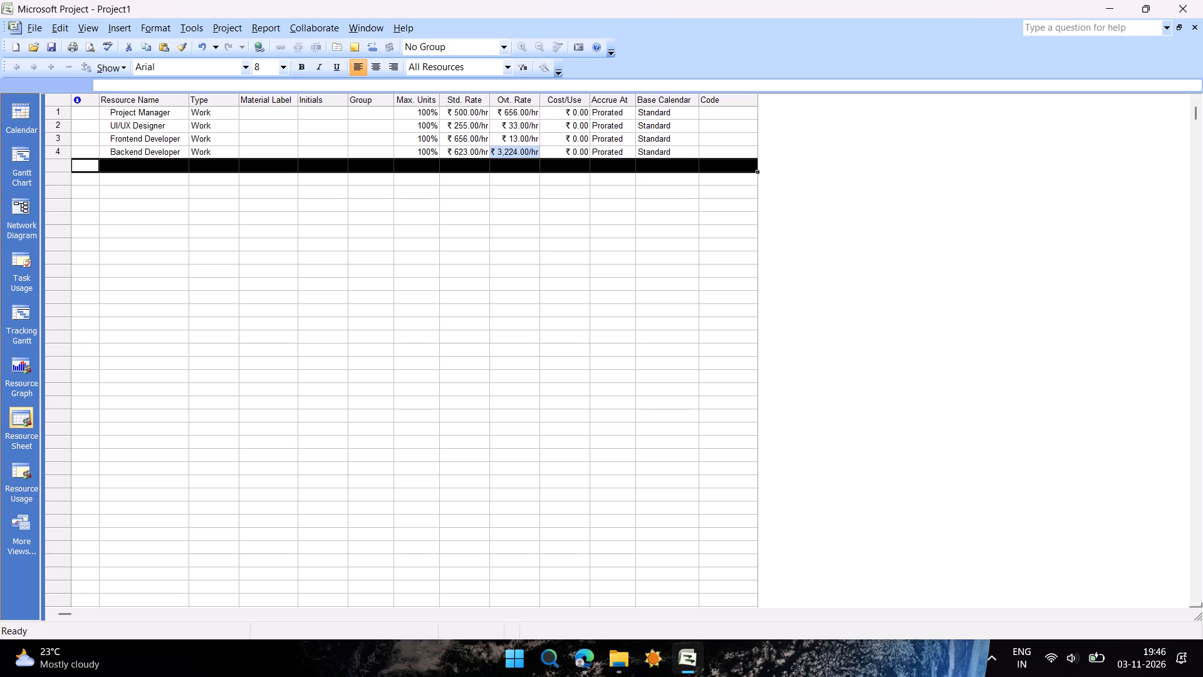
click(125, 174)
click(239, 189)
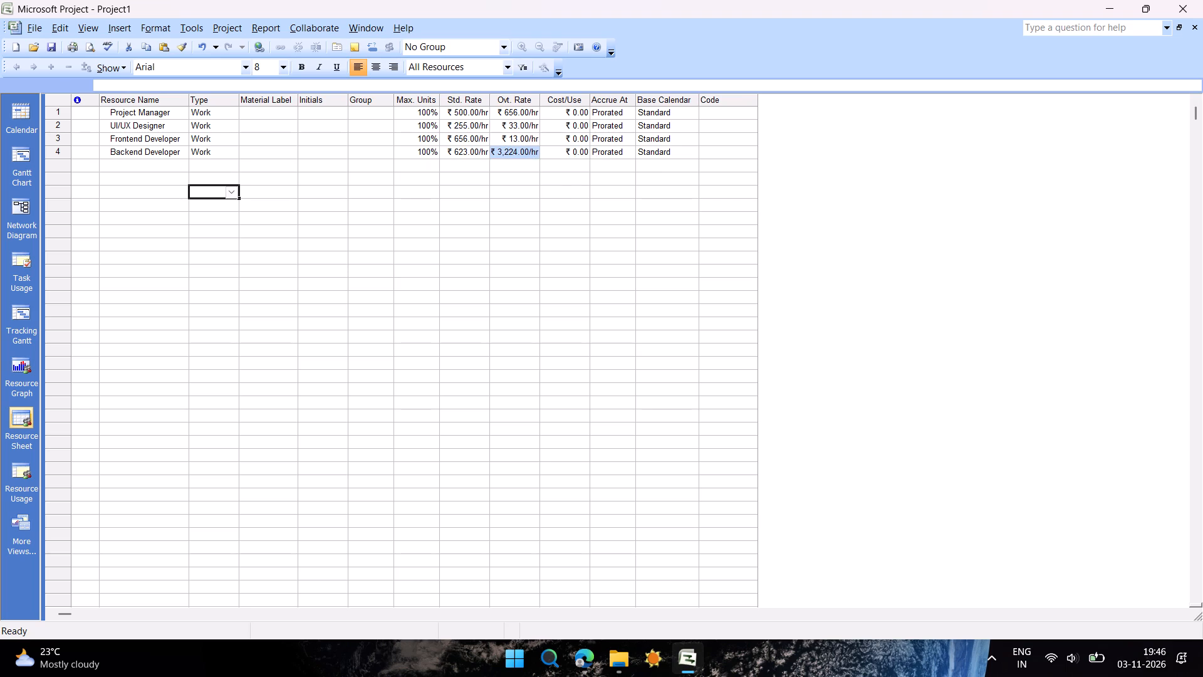
click(133, 169)
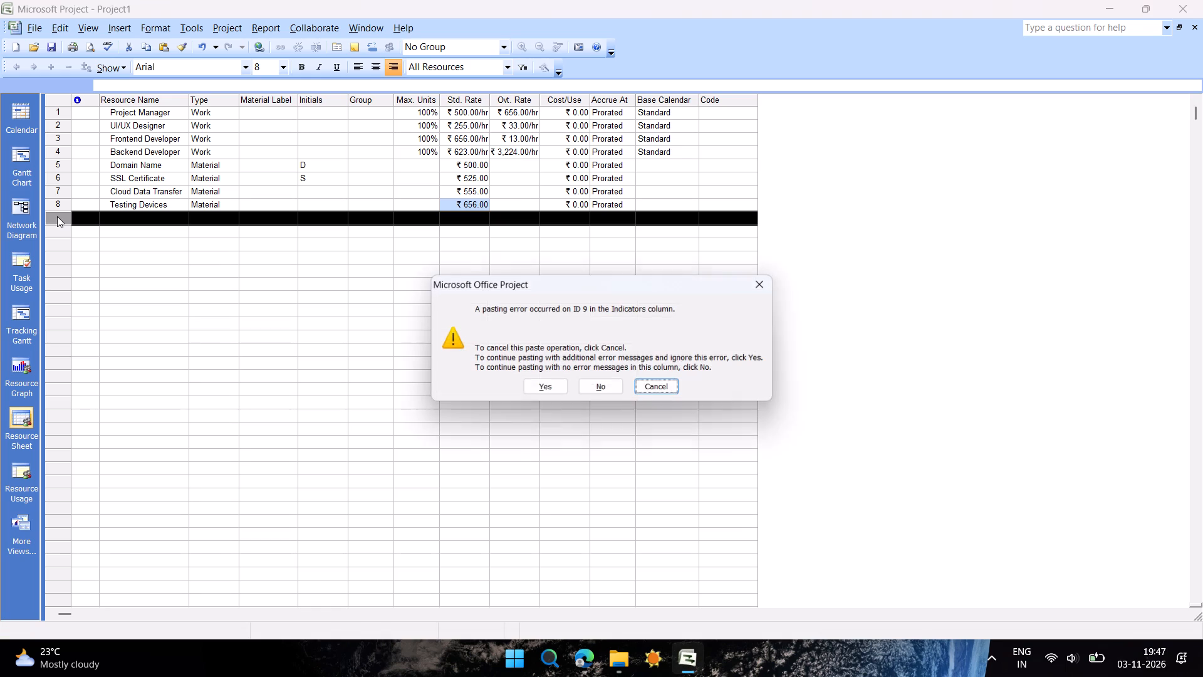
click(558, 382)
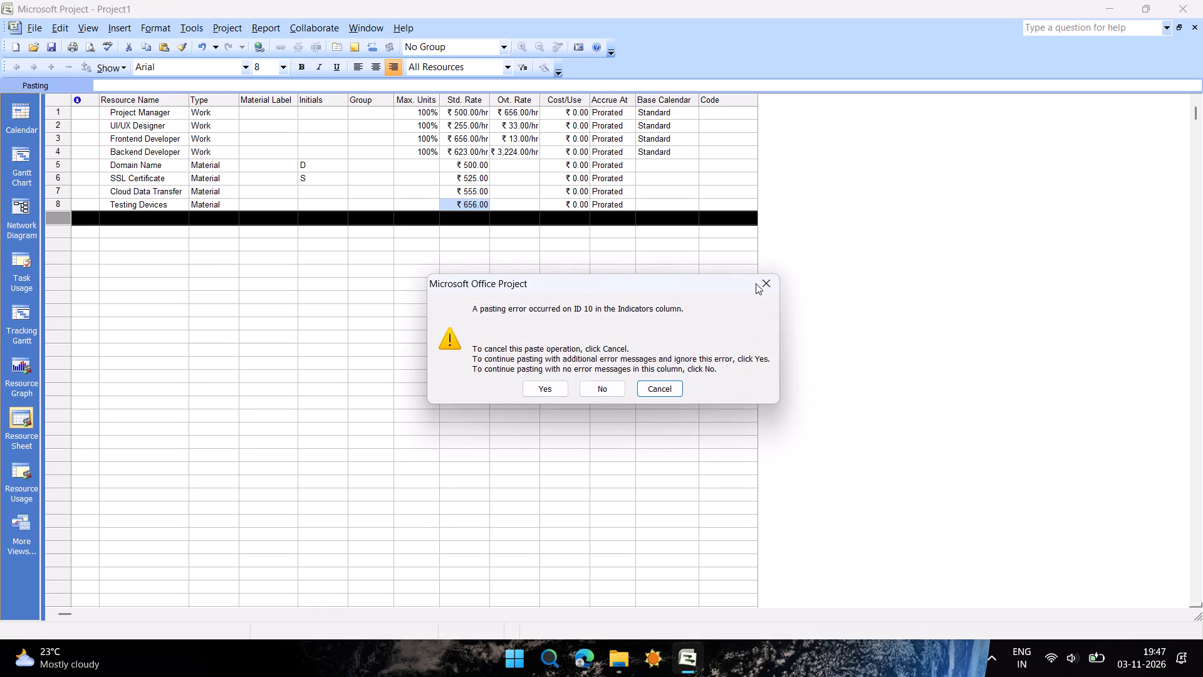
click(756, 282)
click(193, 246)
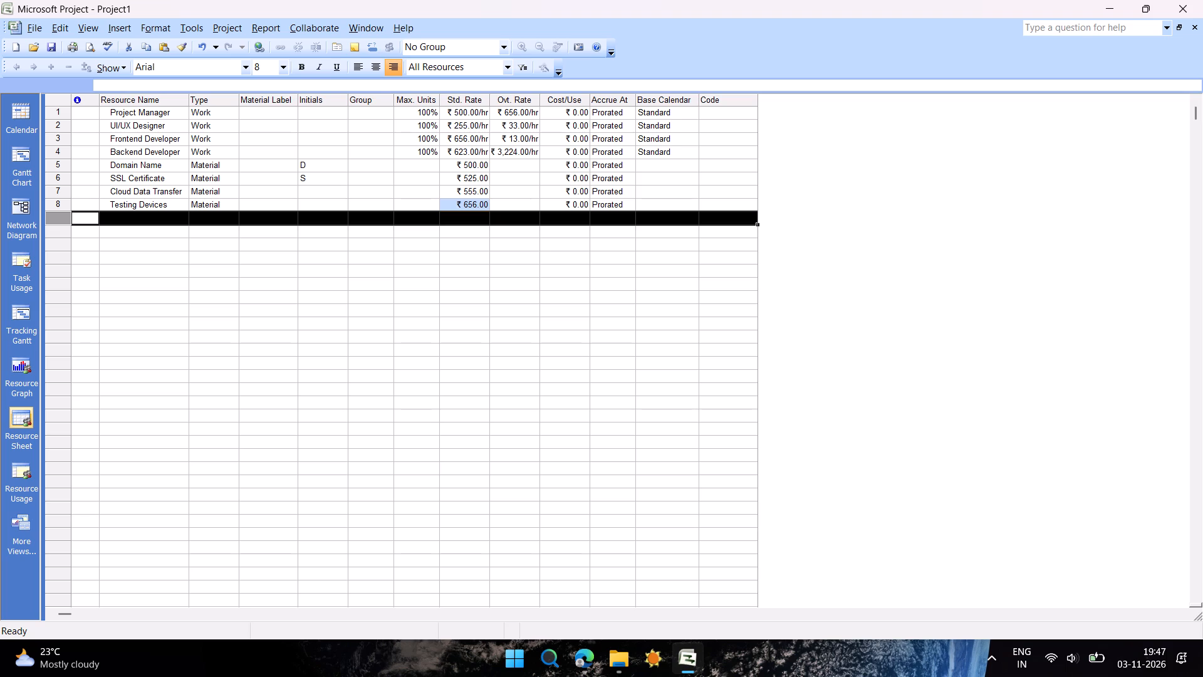
Paste the copied cost resources into the Resource Name column directly below Testing Devices.
click(154, 219)
key(ctrl+v)
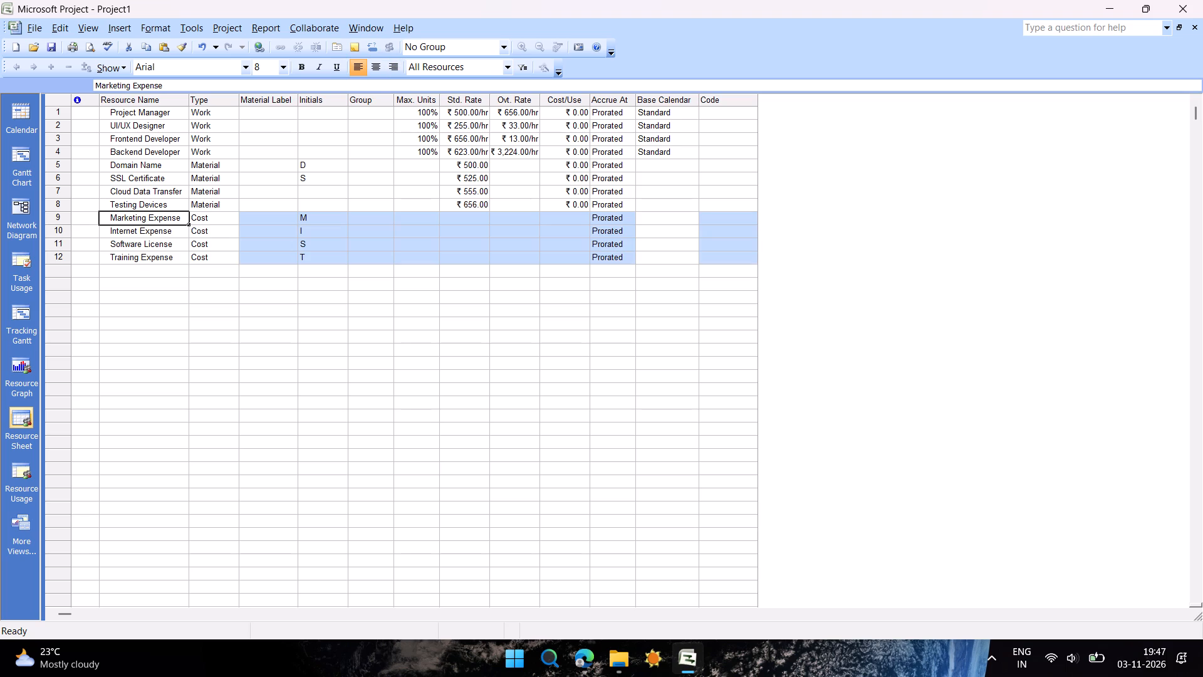
click(293, 298)
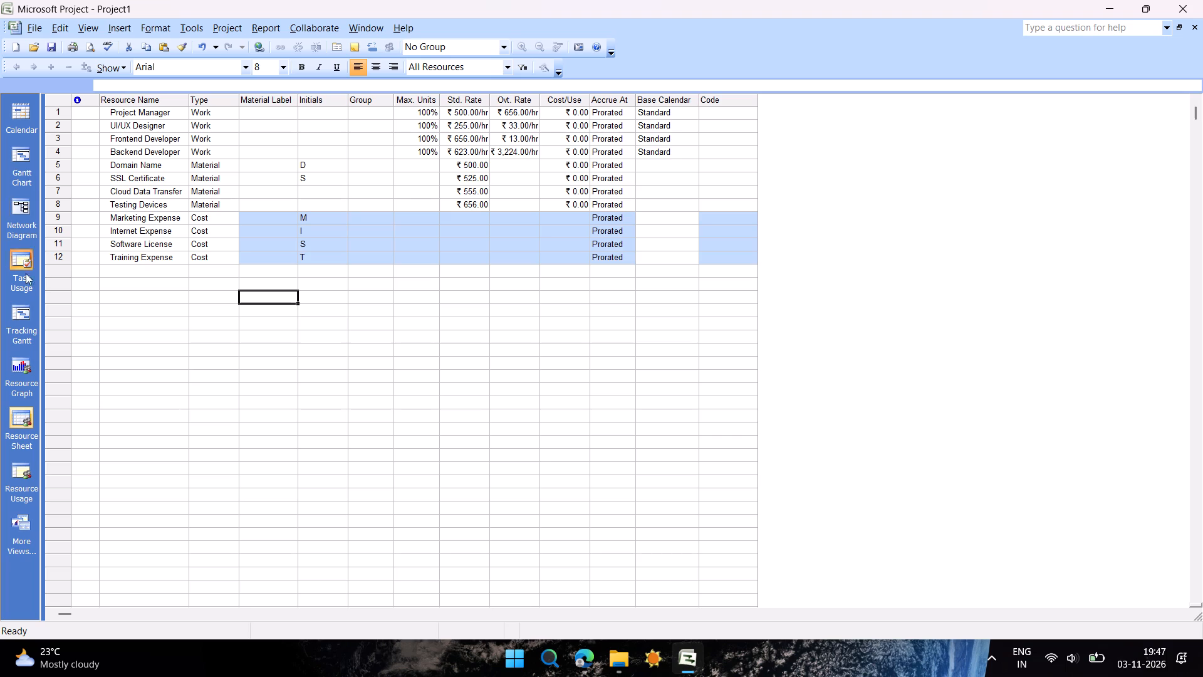
Add two resources below Training Expense, named "Total Projc=ect Budget" and "Total Work Budget".
click(126, 269)
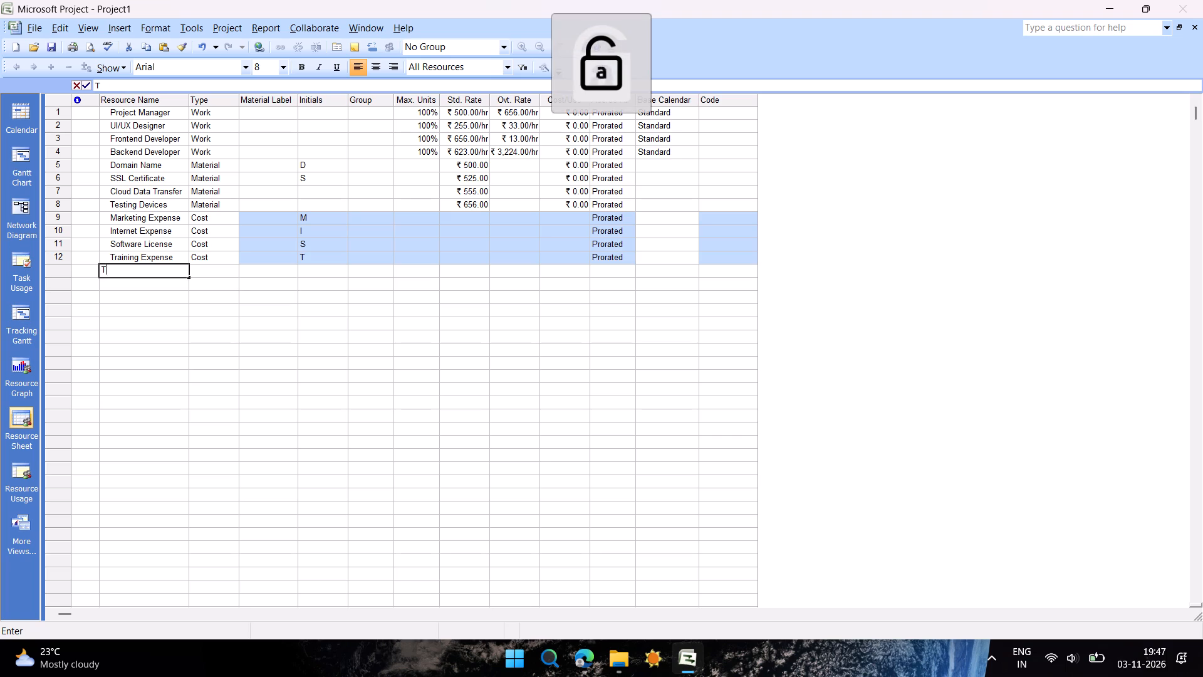
text(otas)
key(BackSpace)
key(BackSpace)
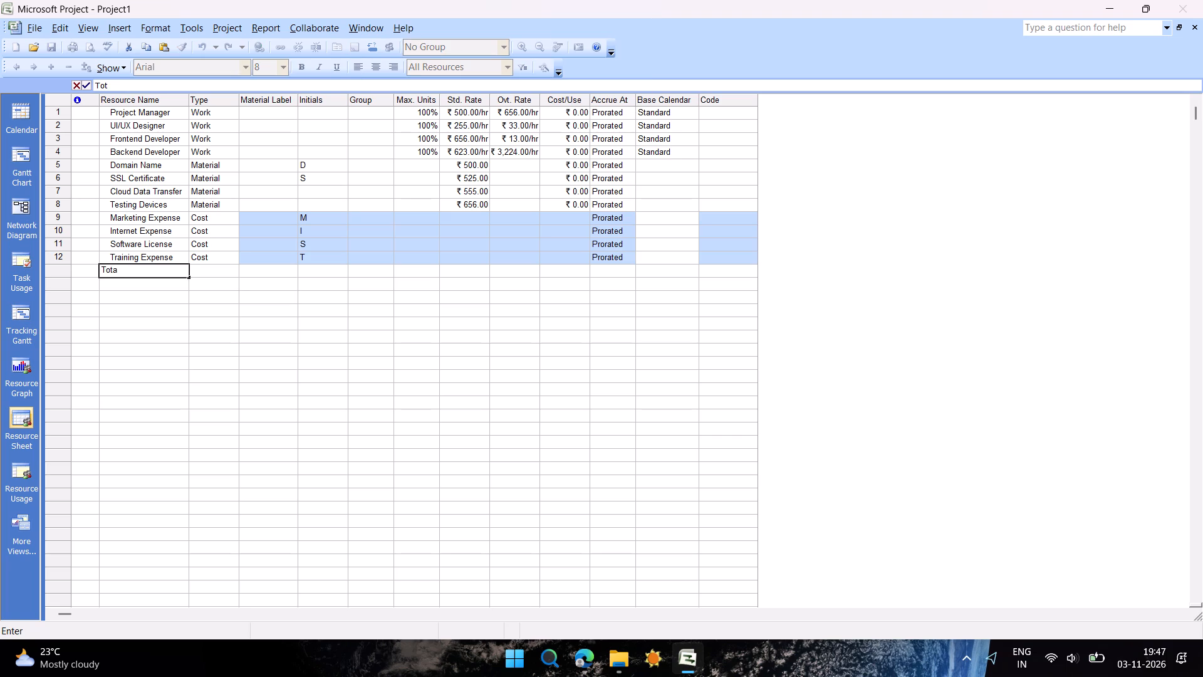
text(al)
key(space)
text(dget)
key(Return)
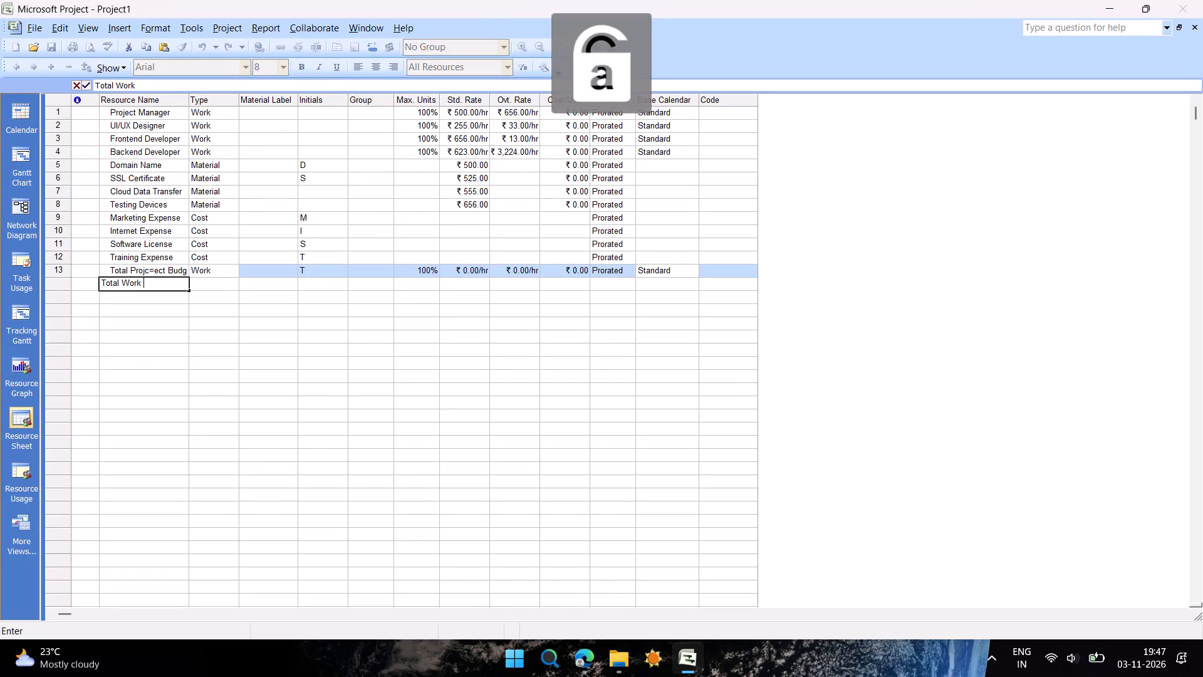
key(Return)
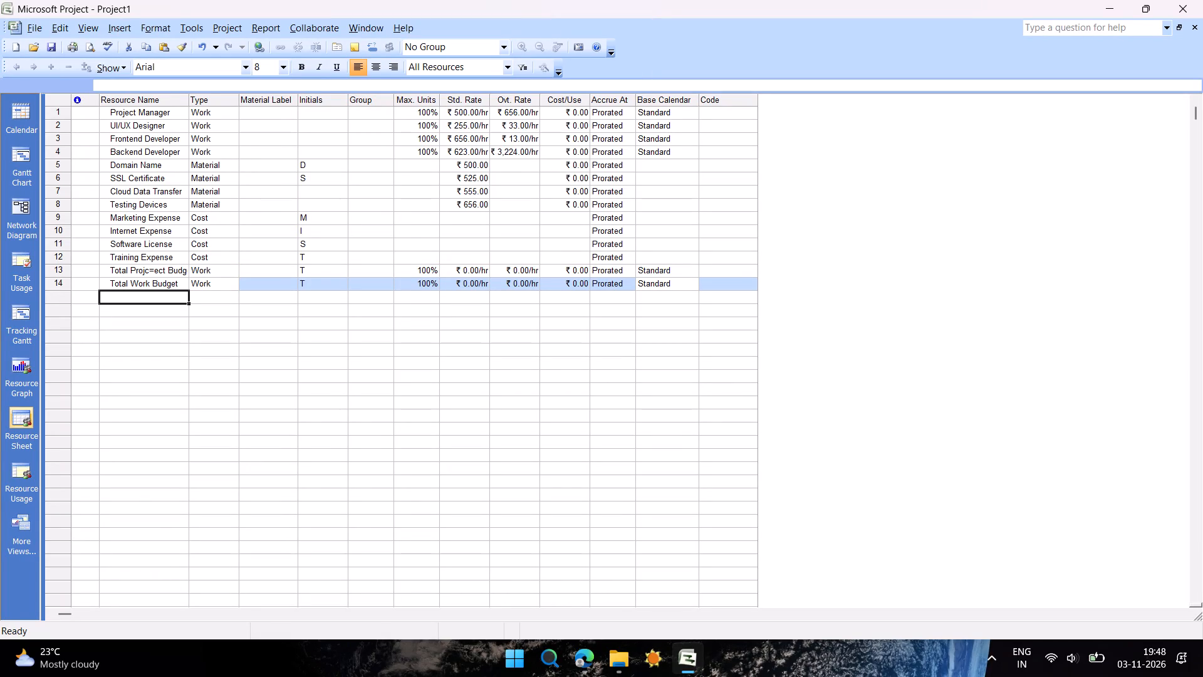
In resource 13's information, remove the stray equals sign from its name and mark it as a Budget resource.
double_click(159, 273)
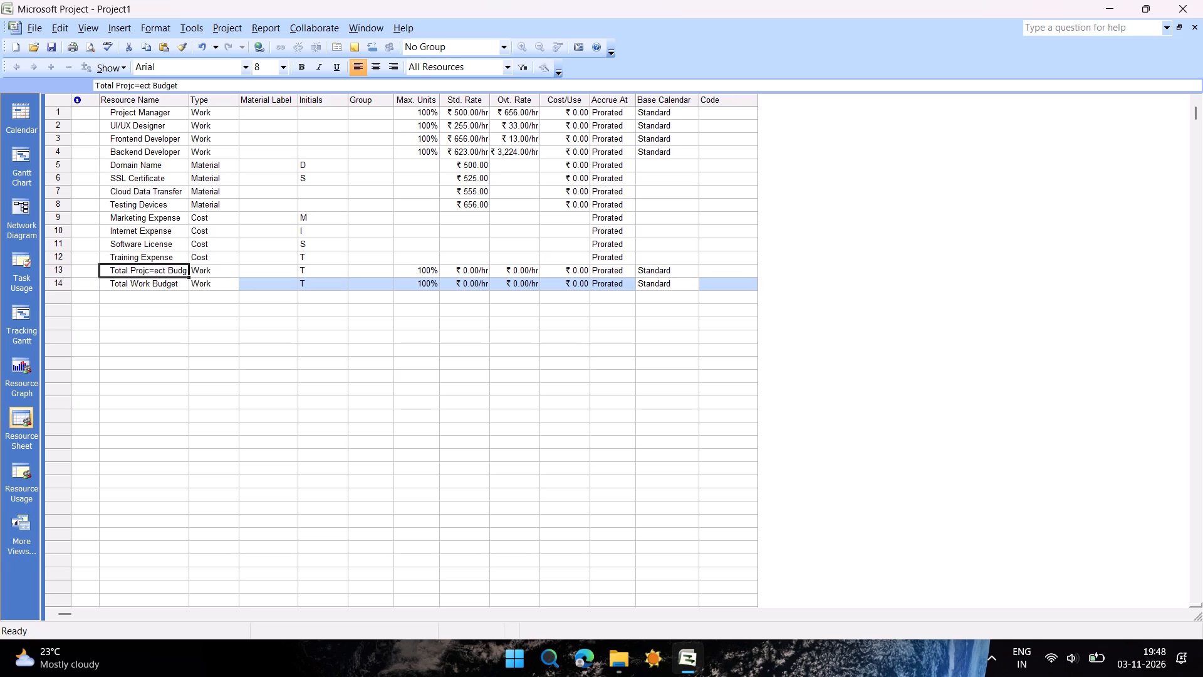
click(542, 216)
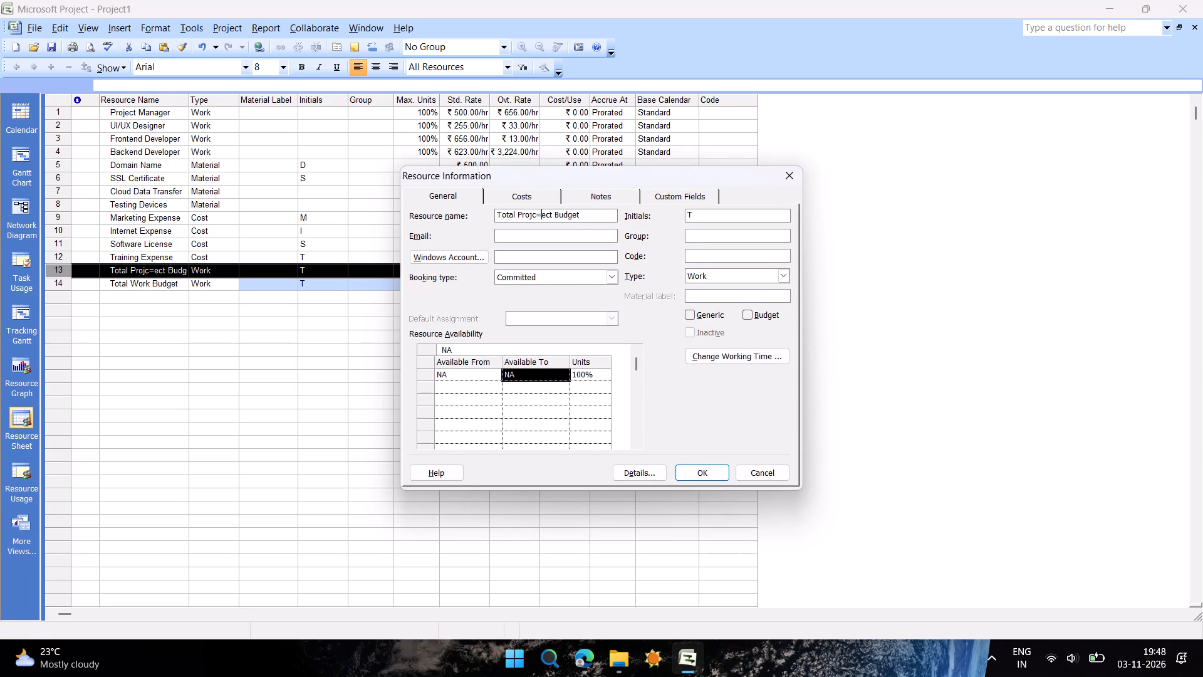
key(0)
key(BackSpace)
key(BackSpace)
click(753, 315)
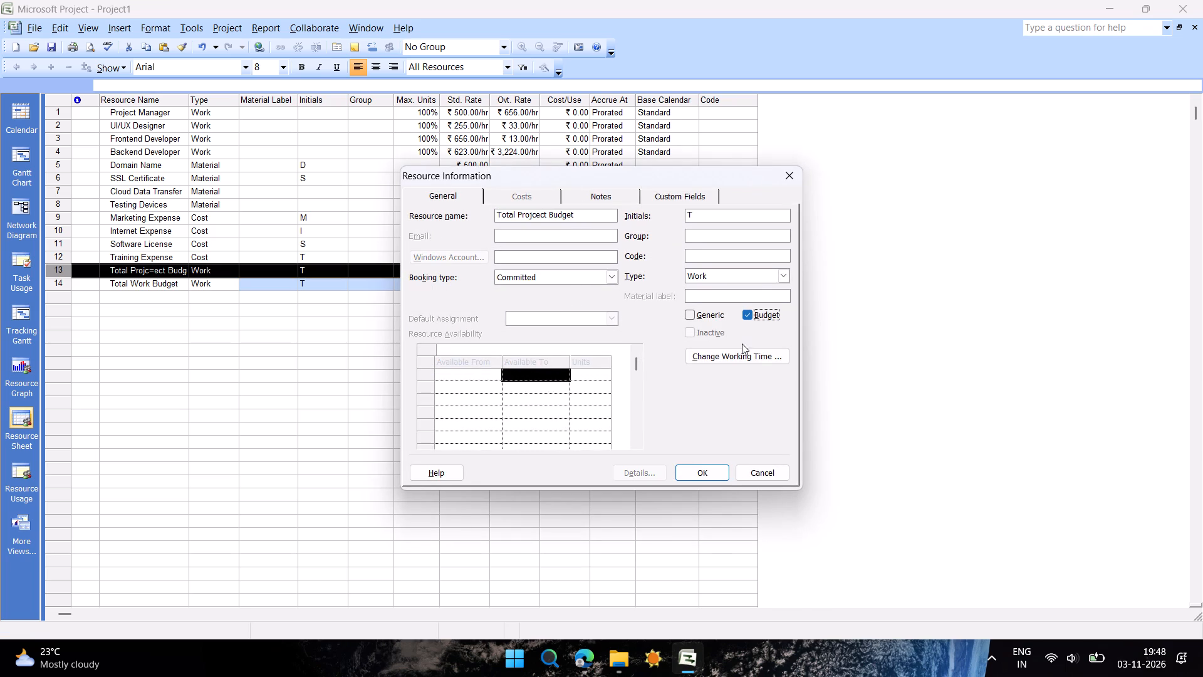
click(714, 471)
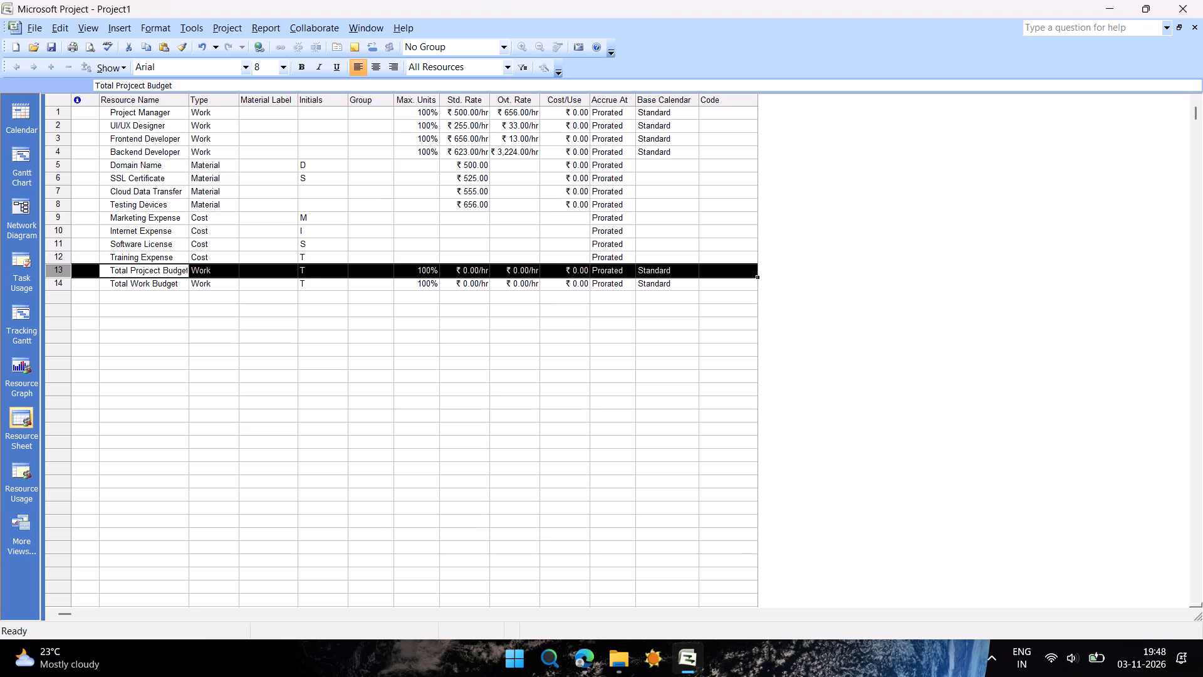
Mark the Total Work Budget resource as a Budget resource in its resource information.
double_click(158, 286)
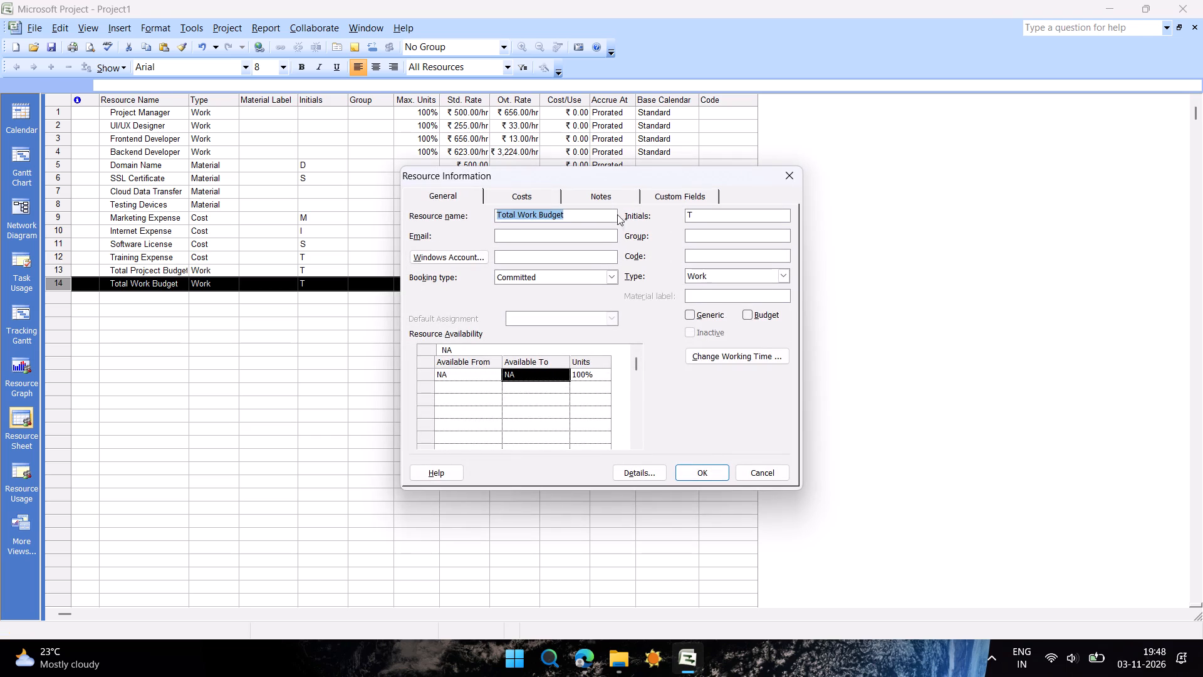
click(748, 317)
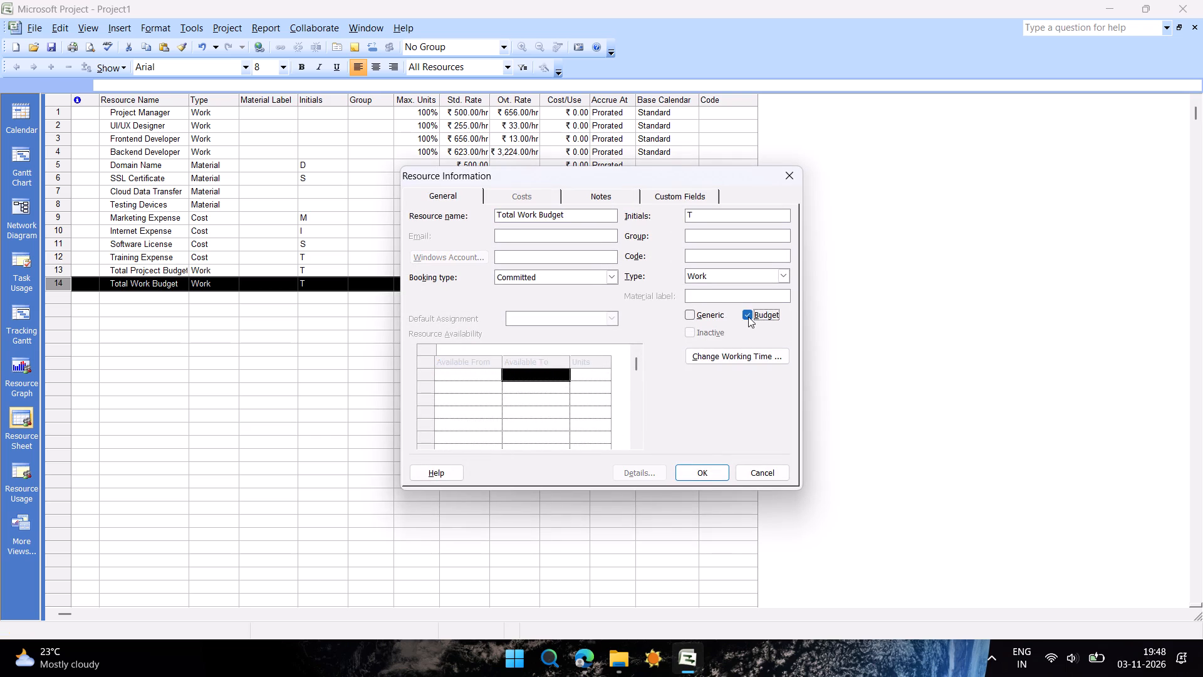
click(712, 474)
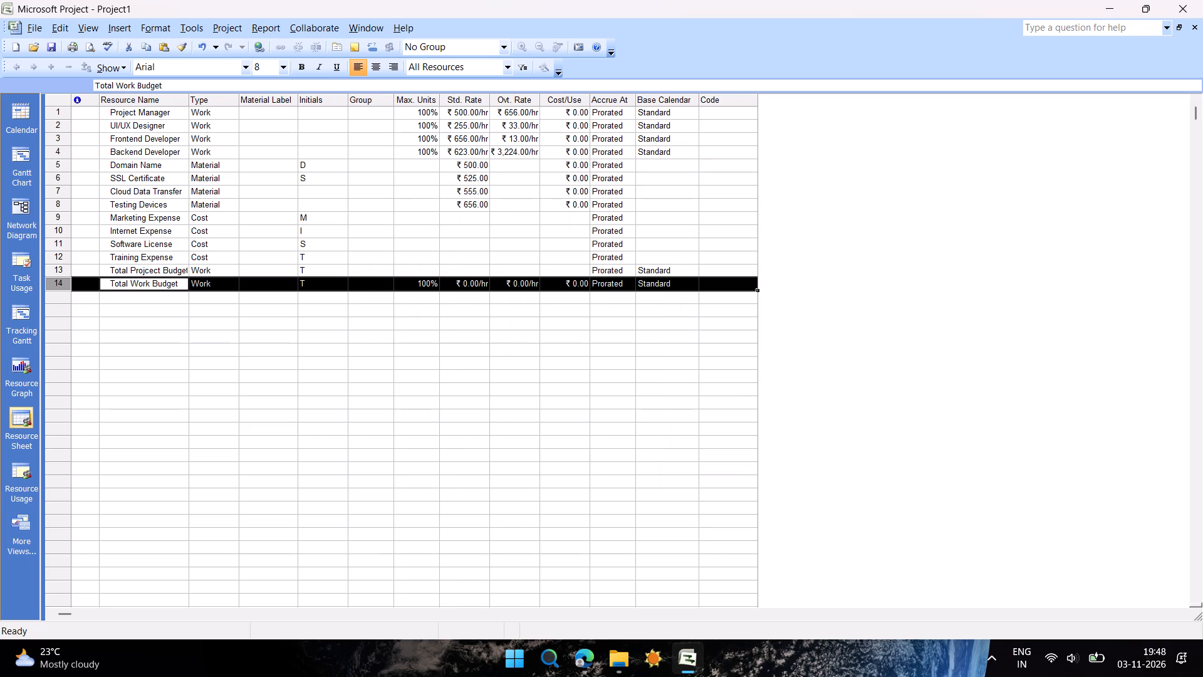
Switch from the Resource Sheet to the Gantt Chart view.
click(11, 144)
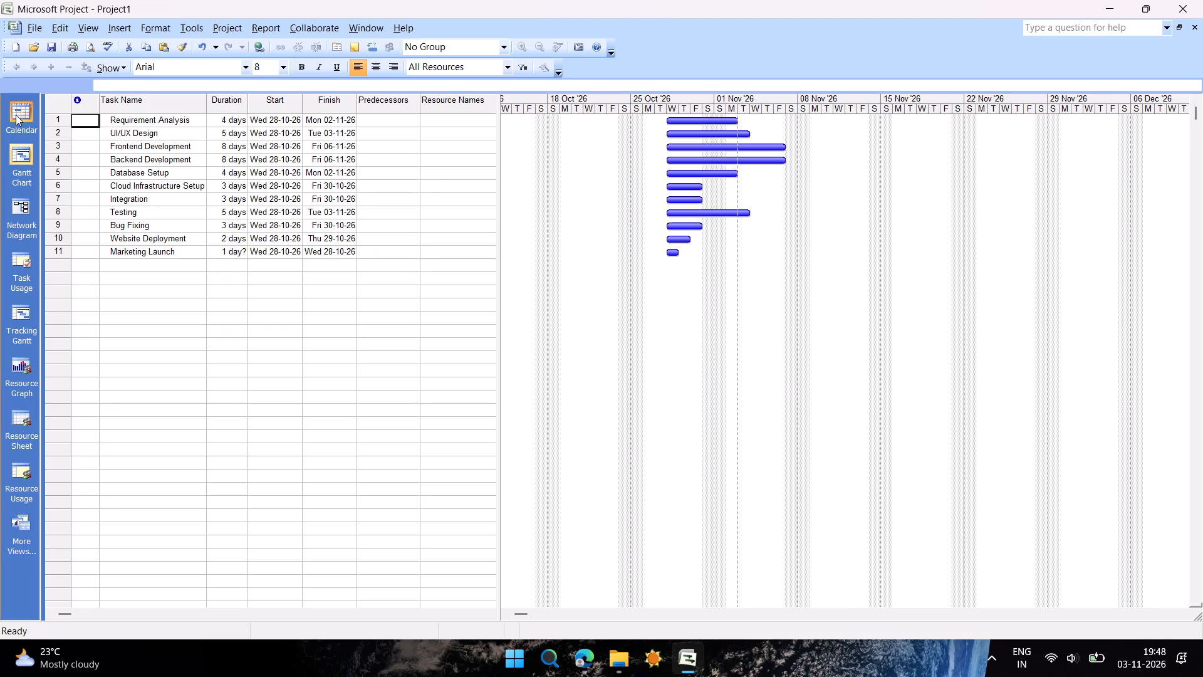
click(16, 111)
click(14, 144)
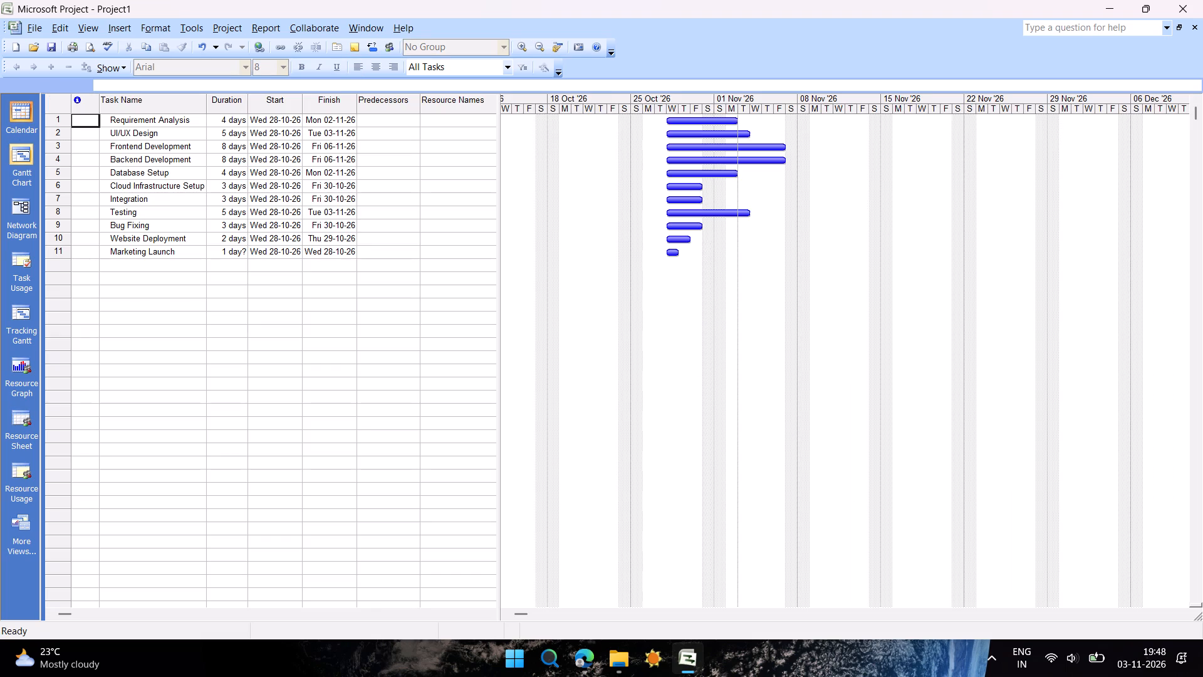
Replace the title in the project's summary properties with a new one starting with "Ca sampl".
click(28, 34)
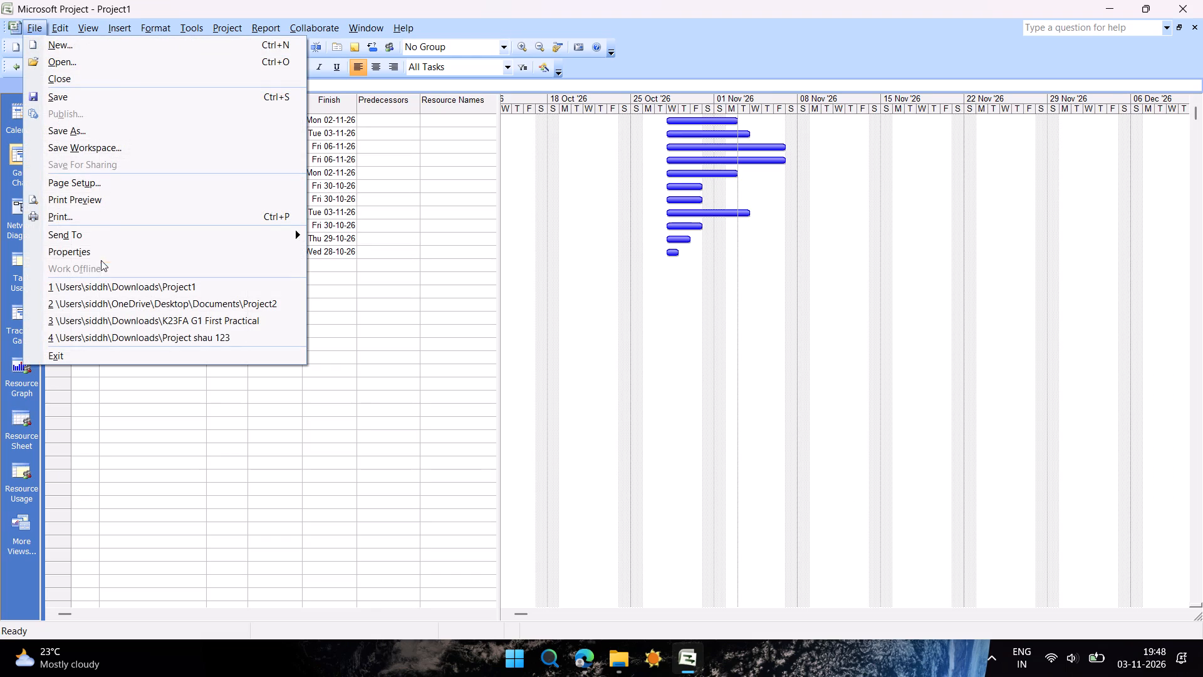
click(100, 255)
triple_click(156, 63)
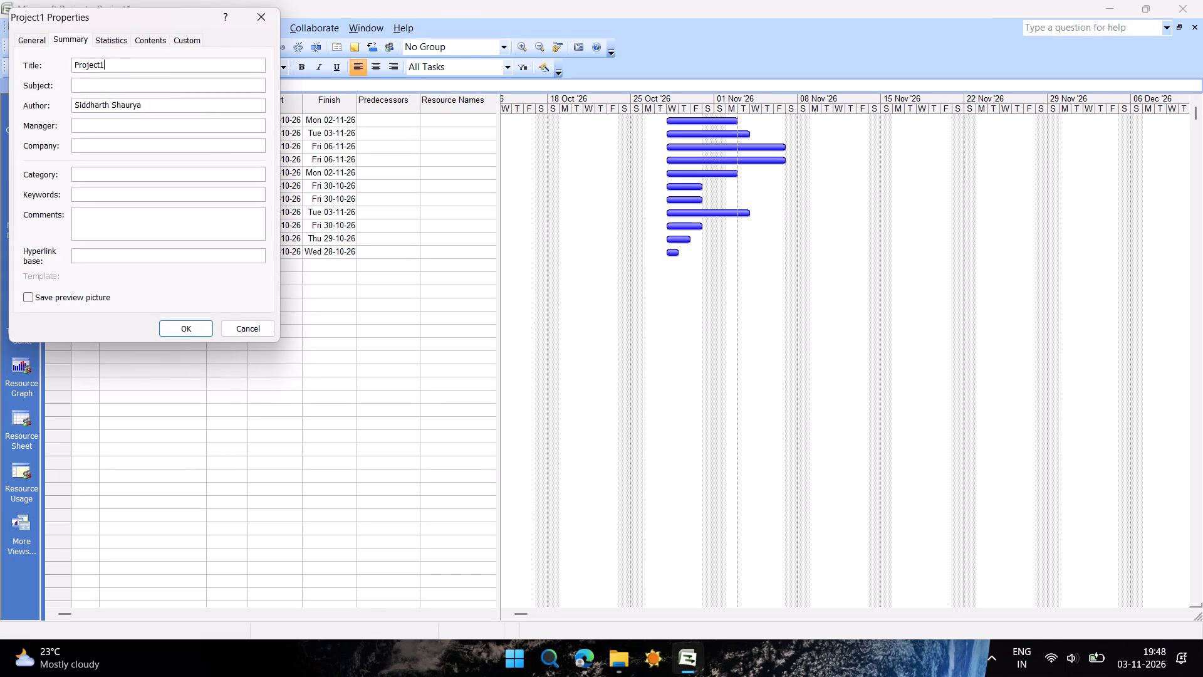
key(BackSpace)
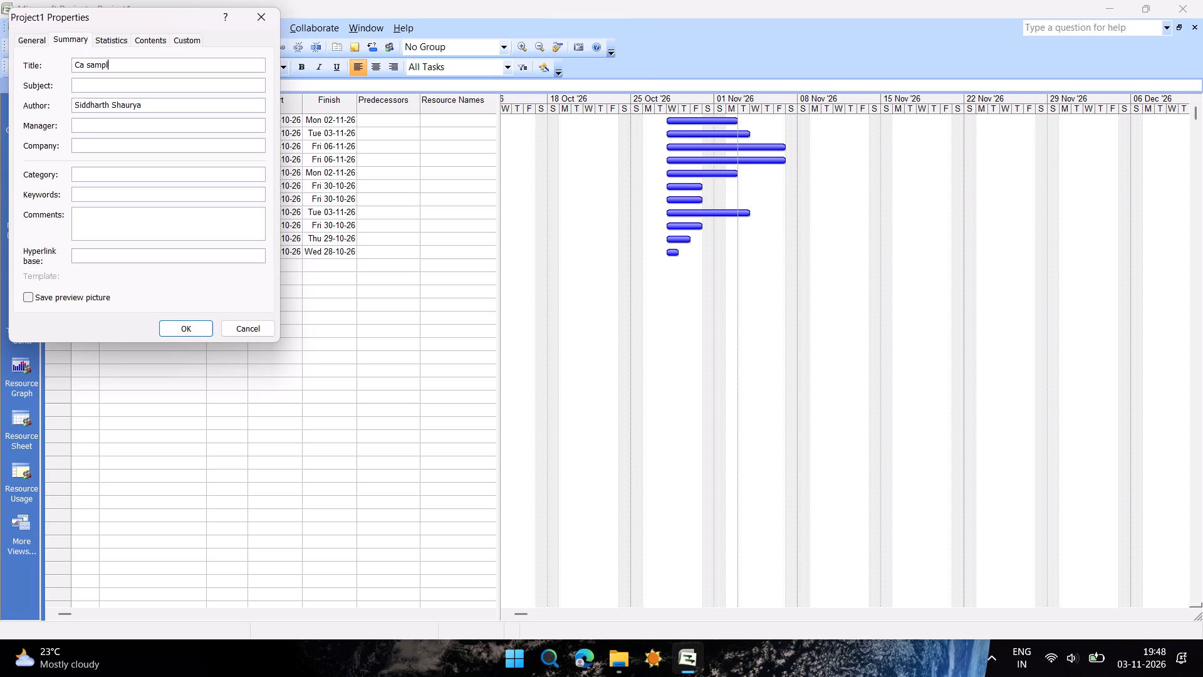
key(Return)
Turn on outline numbers and the project summary task for Project1 in the view options.
click(187, 29)
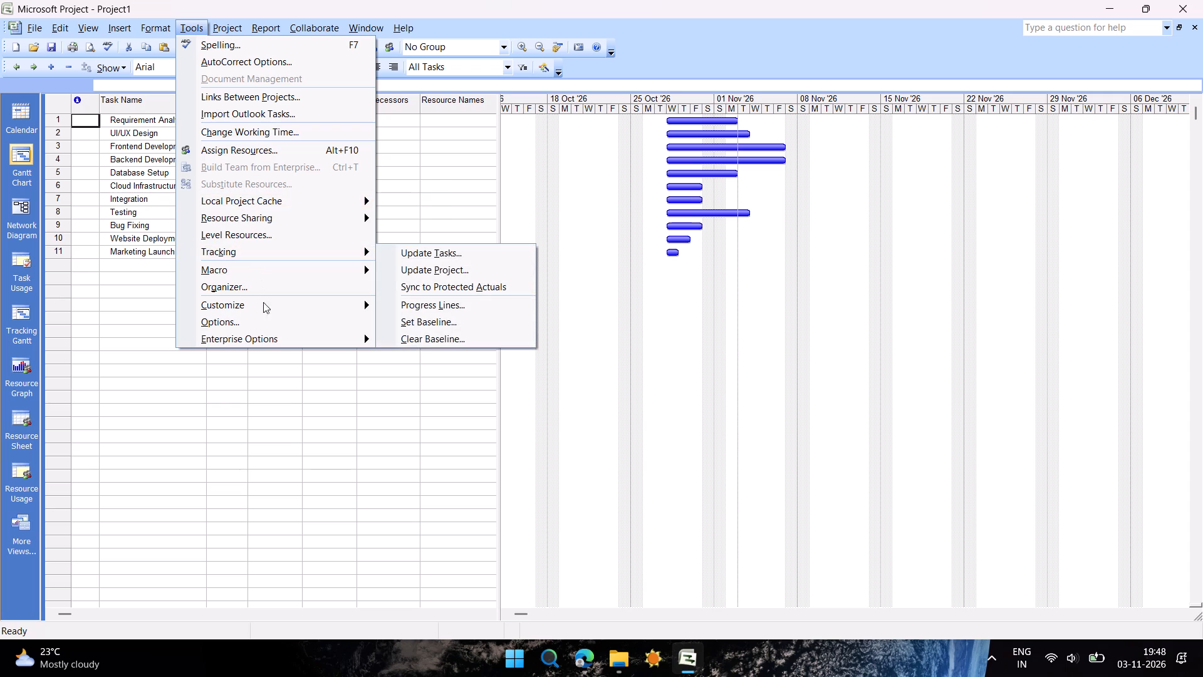
click(266, 322)
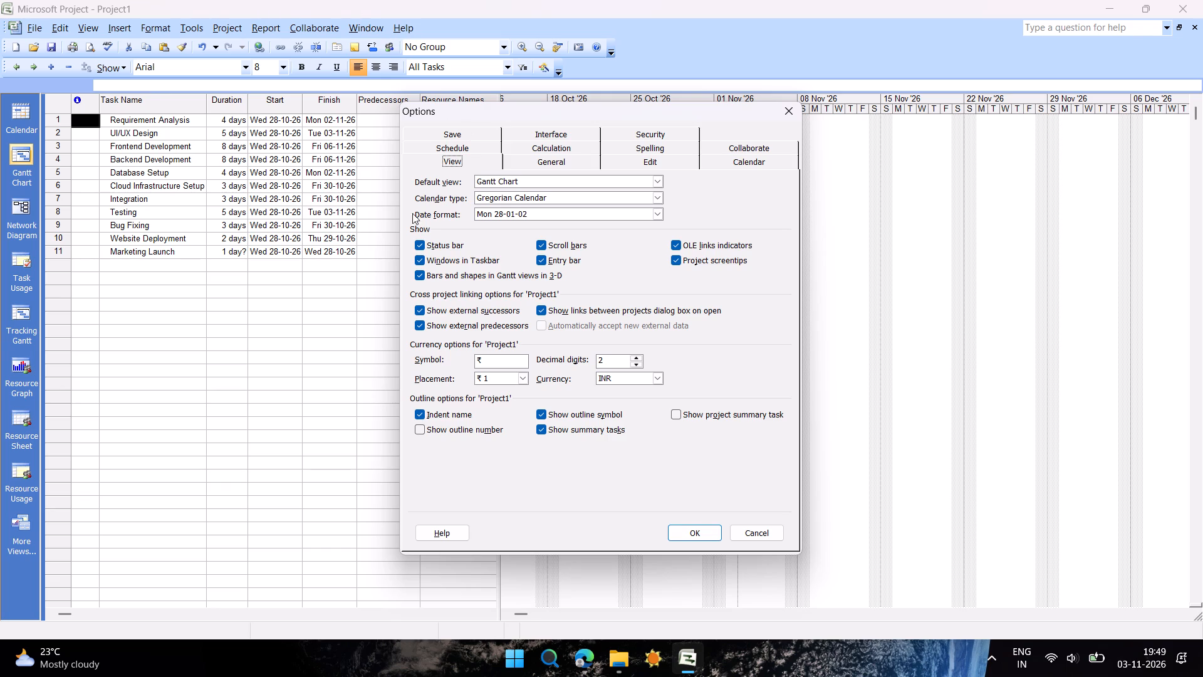
click(419, 429)
click(684, 412)
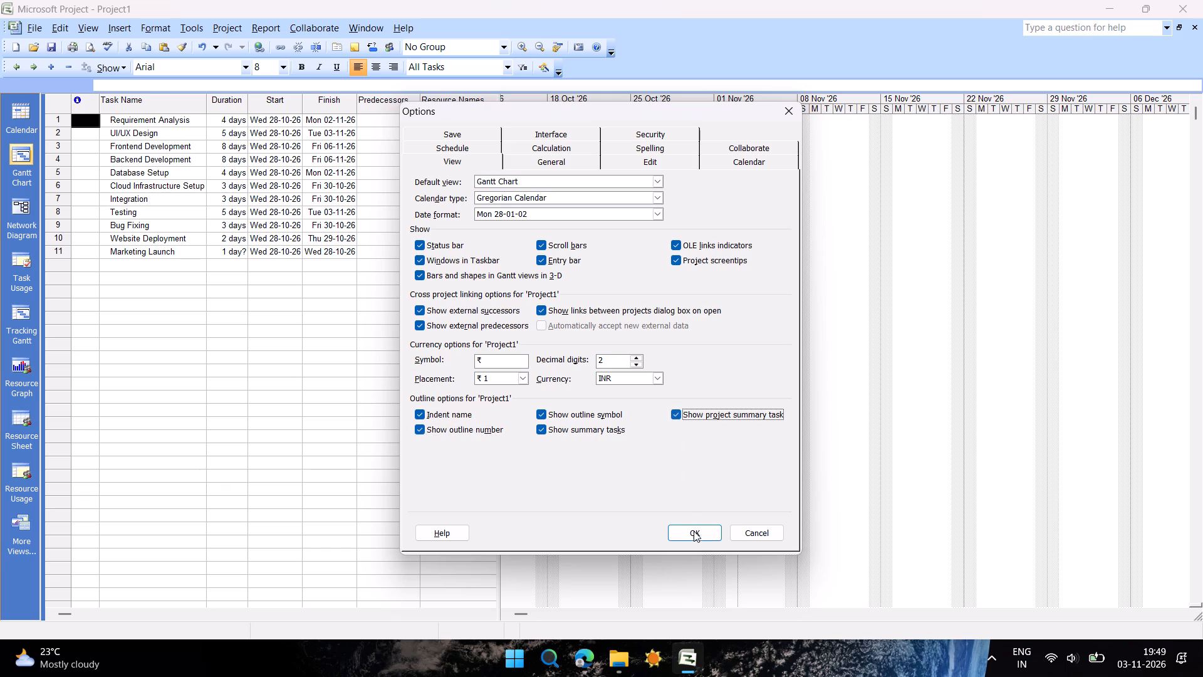
click(695, 535)
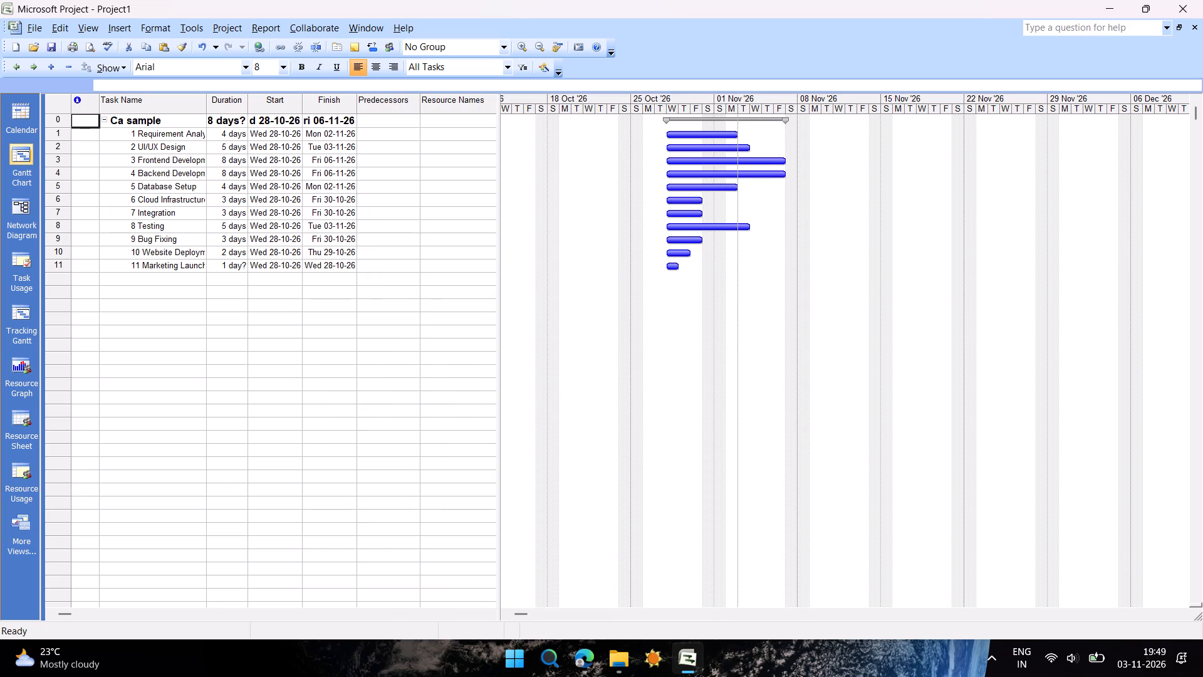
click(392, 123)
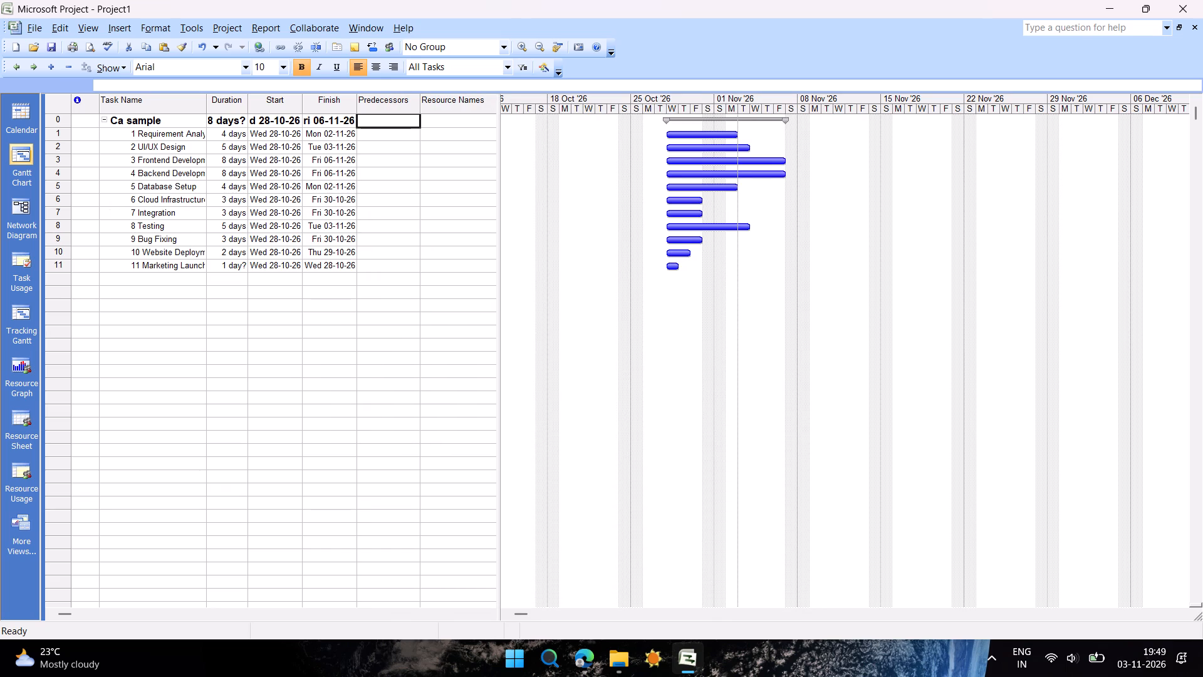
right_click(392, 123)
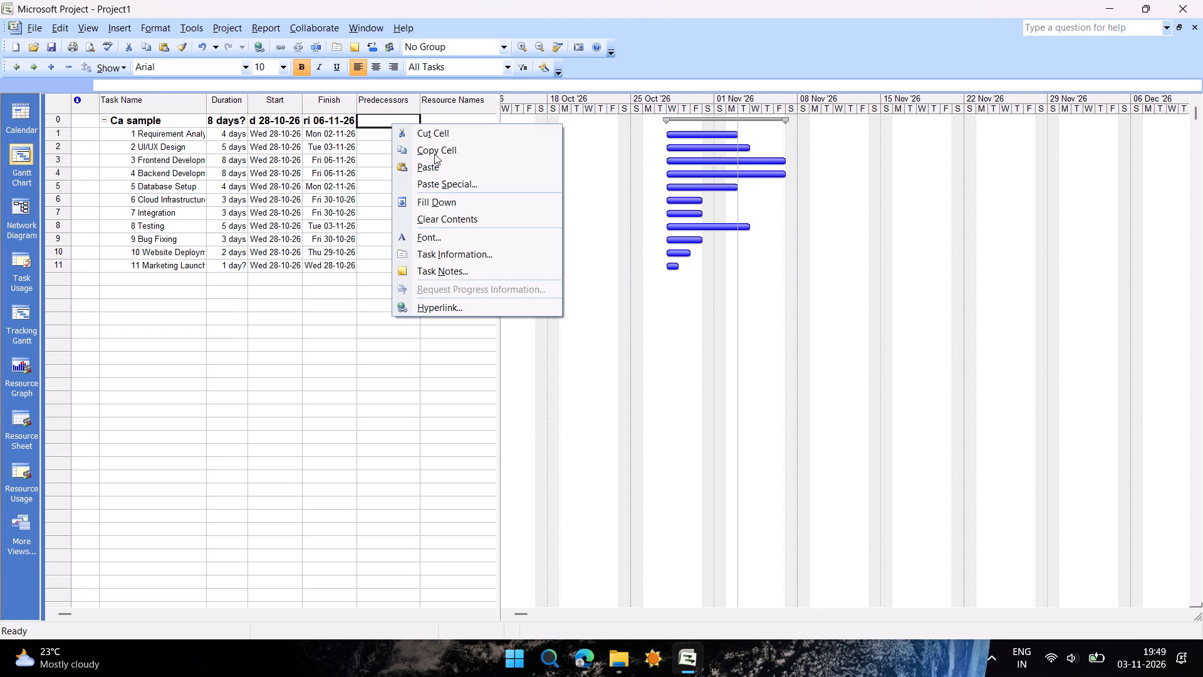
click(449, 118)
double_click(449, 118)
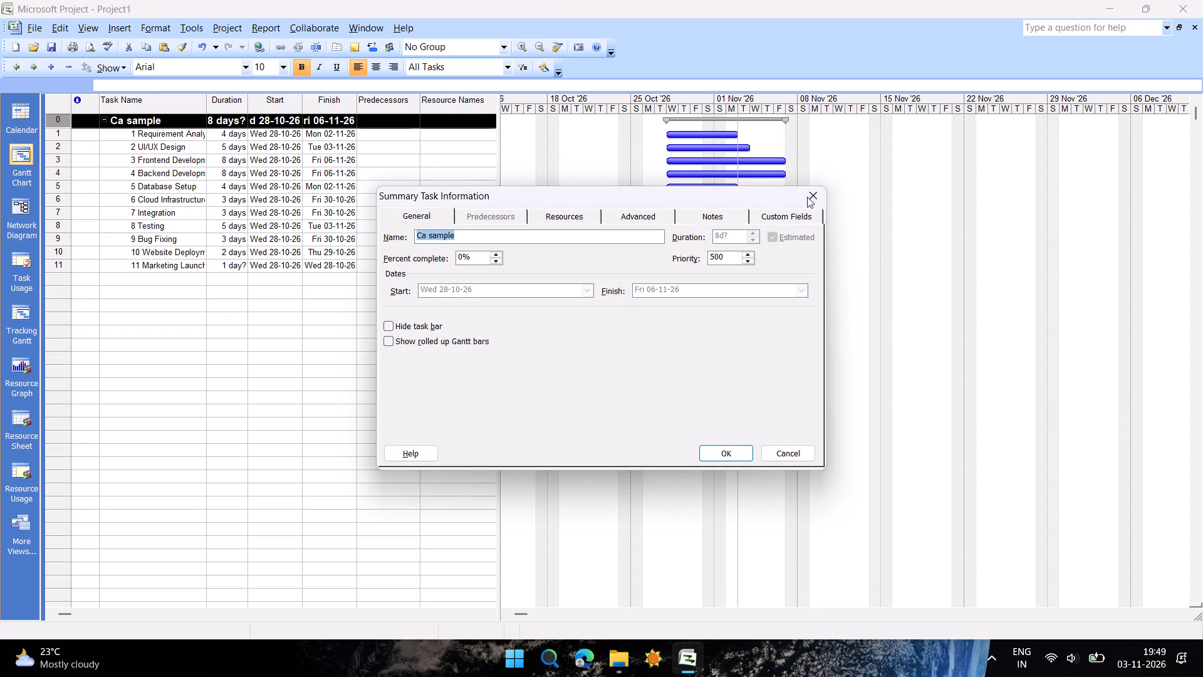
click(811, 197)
Assign the Total Projcect Budget and Total Work Budget resources to the Ca sample project summary task.
click(492, 115)
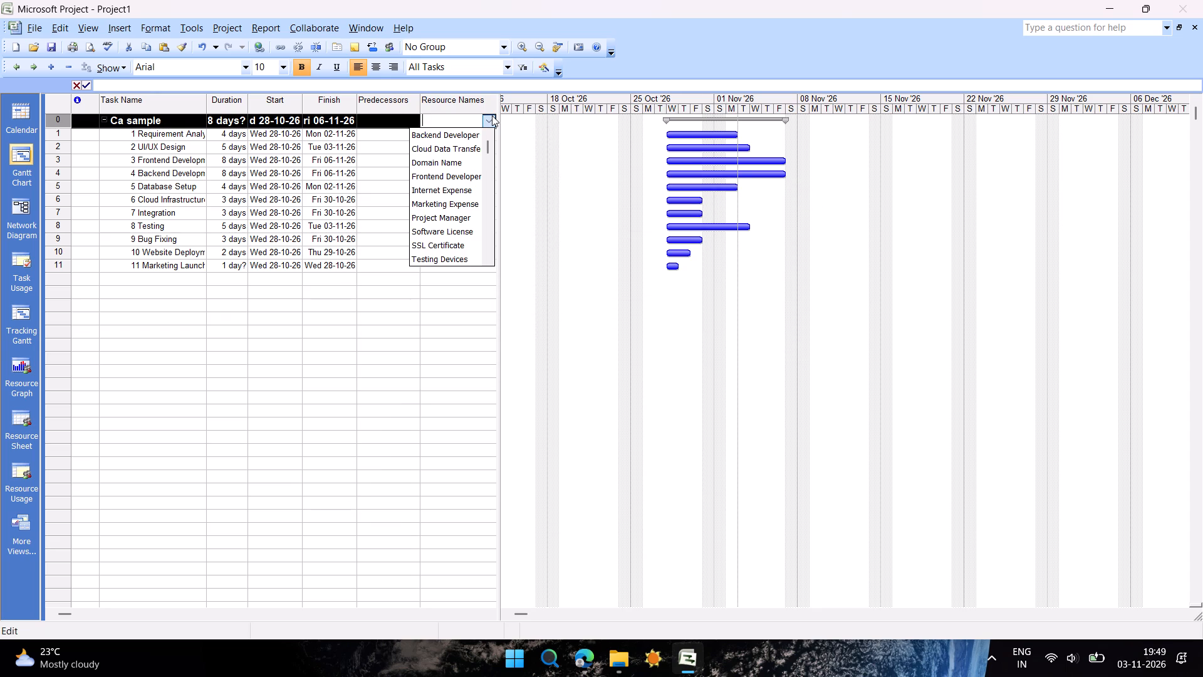
scroll(454, 244, down, 2)
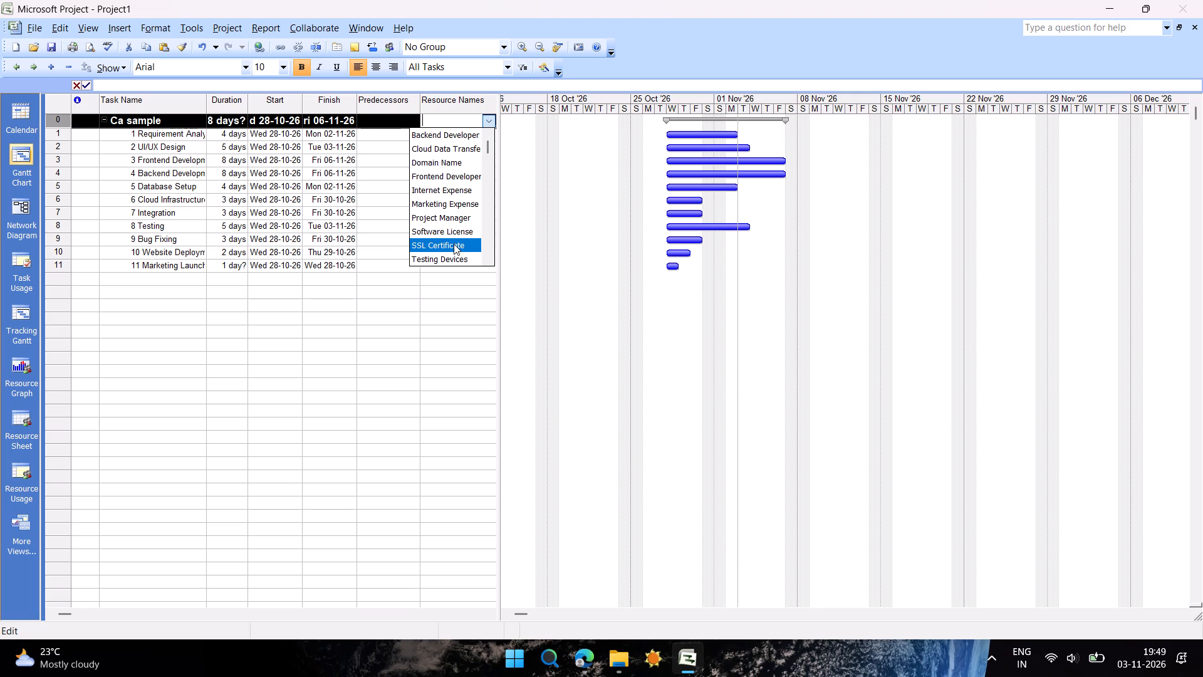
drag(487, 150, 490, 249)
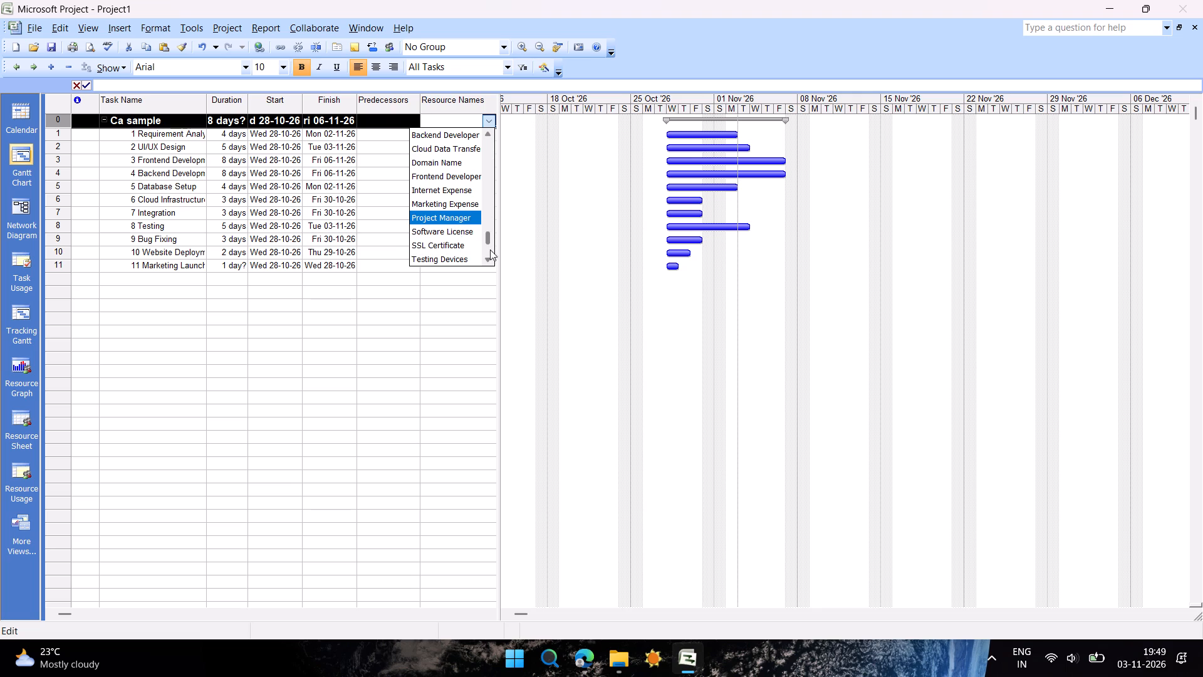
drag(490, 249, 487, 262)
click(462, 220)
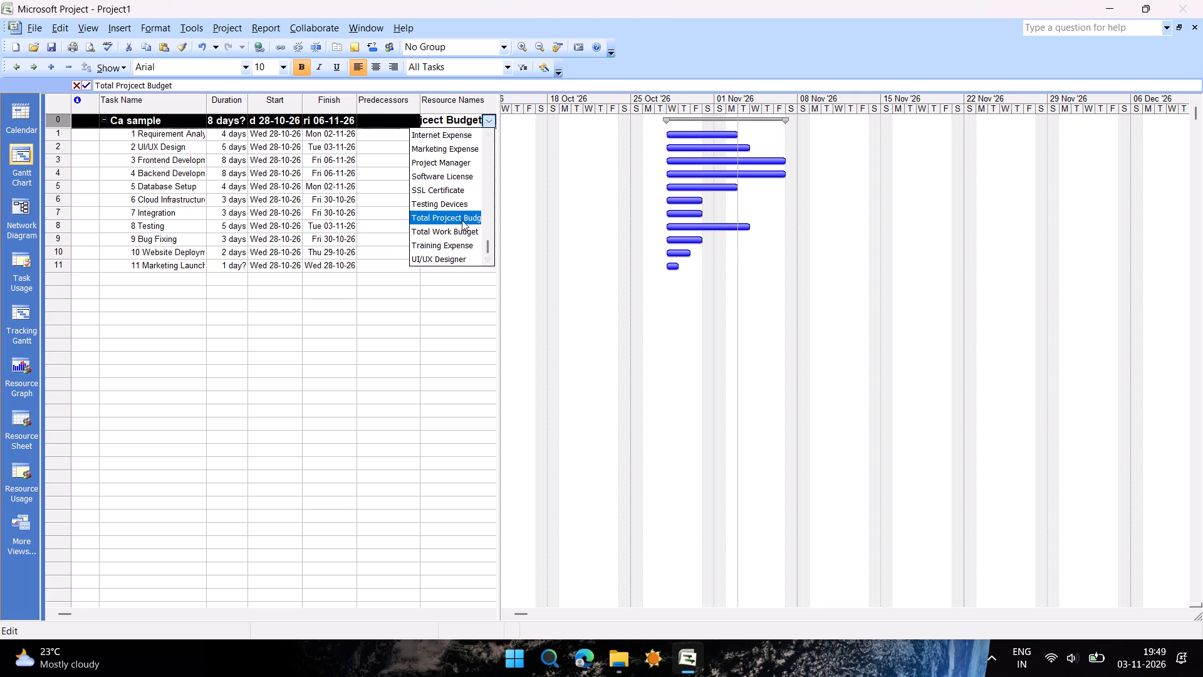
key(comma)
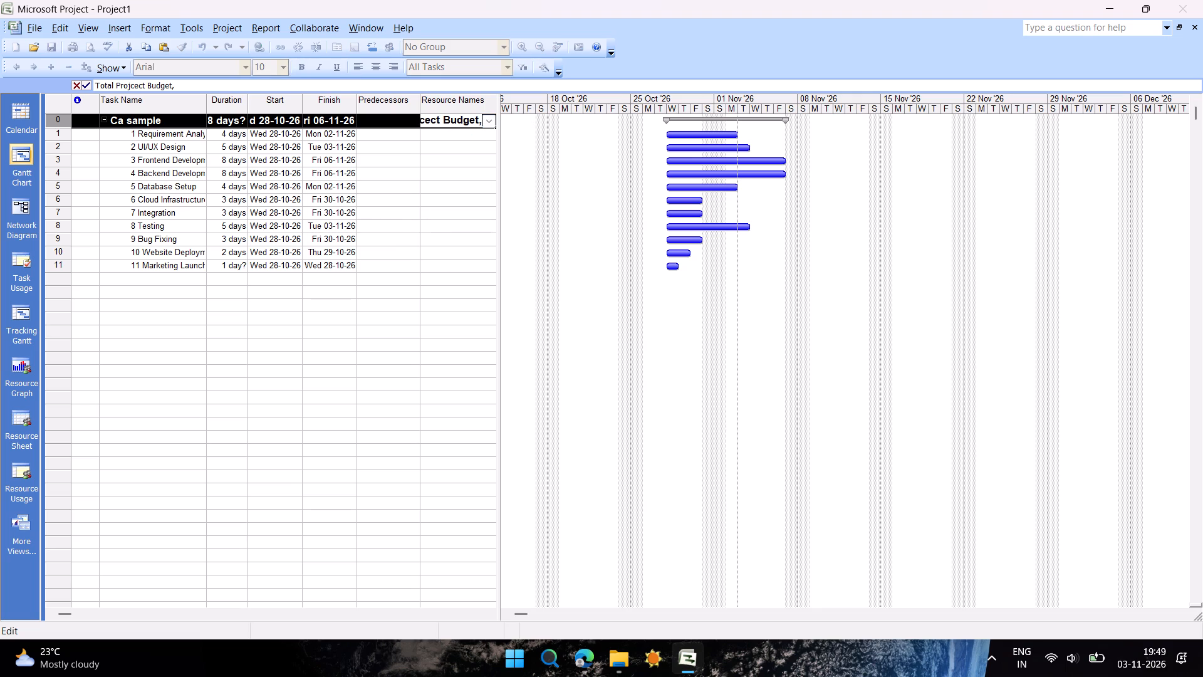
click(491, 123)
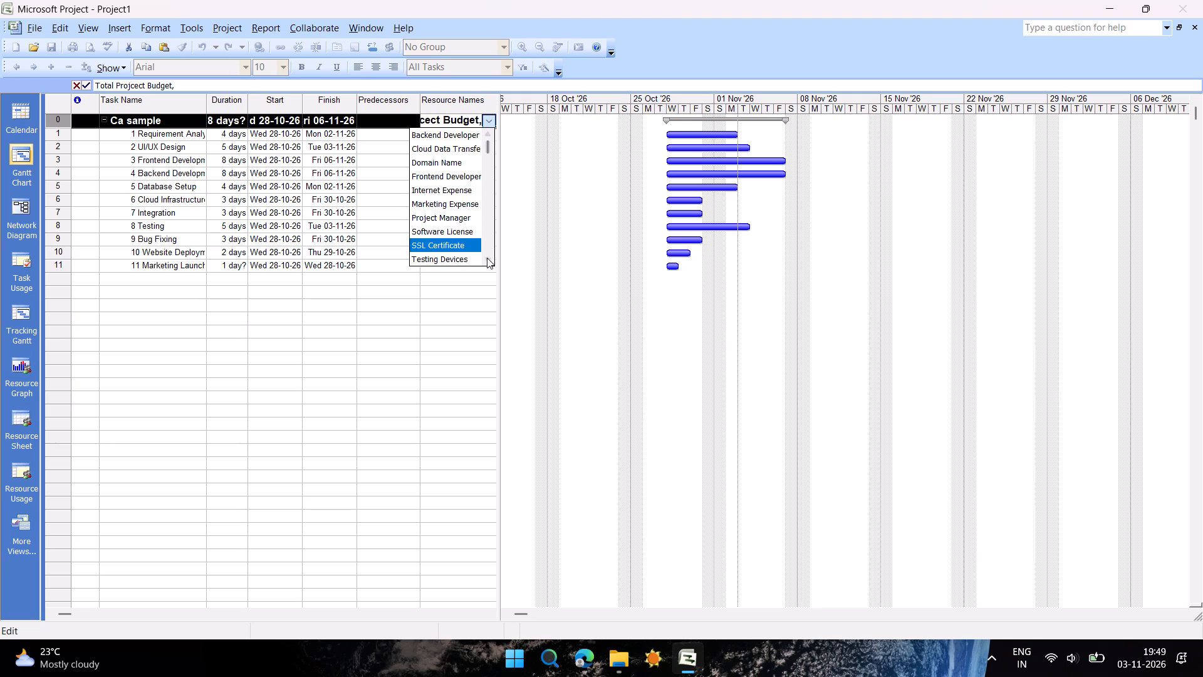
triple_click(489, 261)
double_click(489, 261)
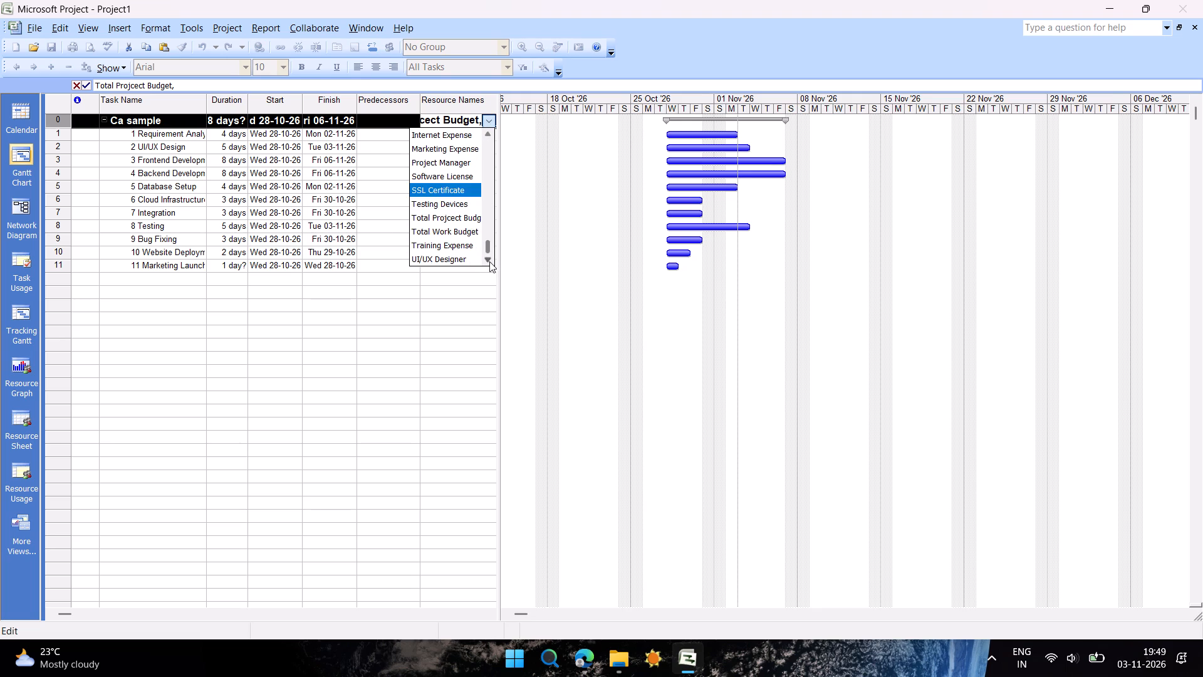
click(461, 229)
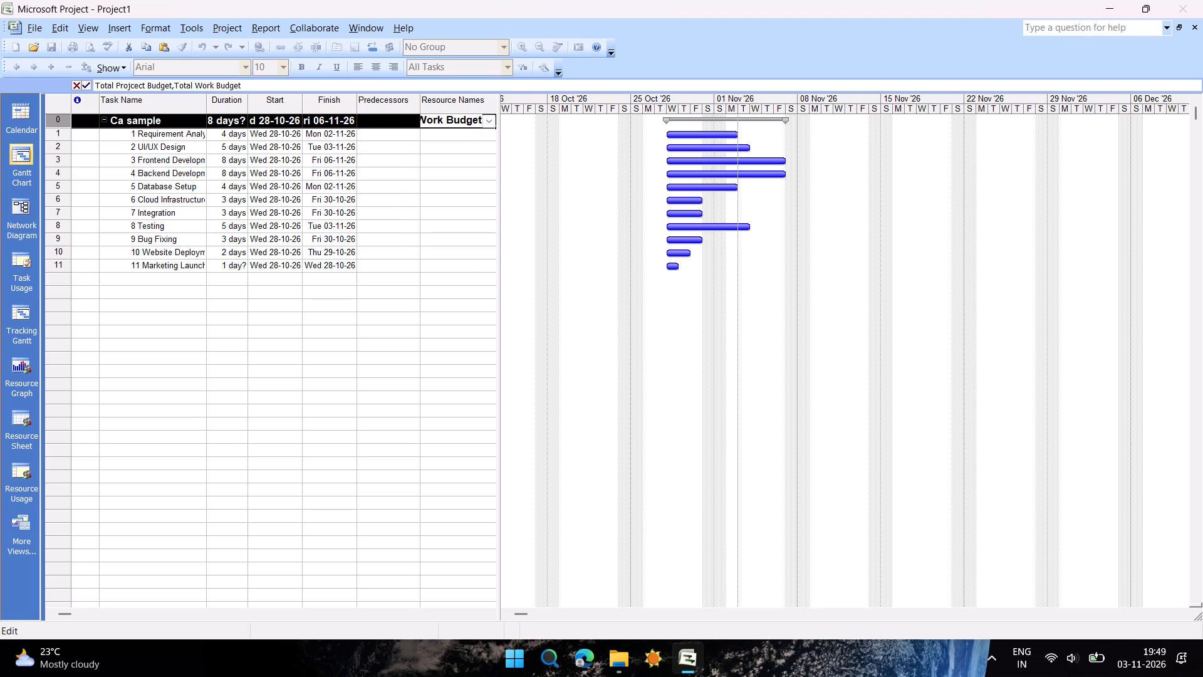
click(448, 145)
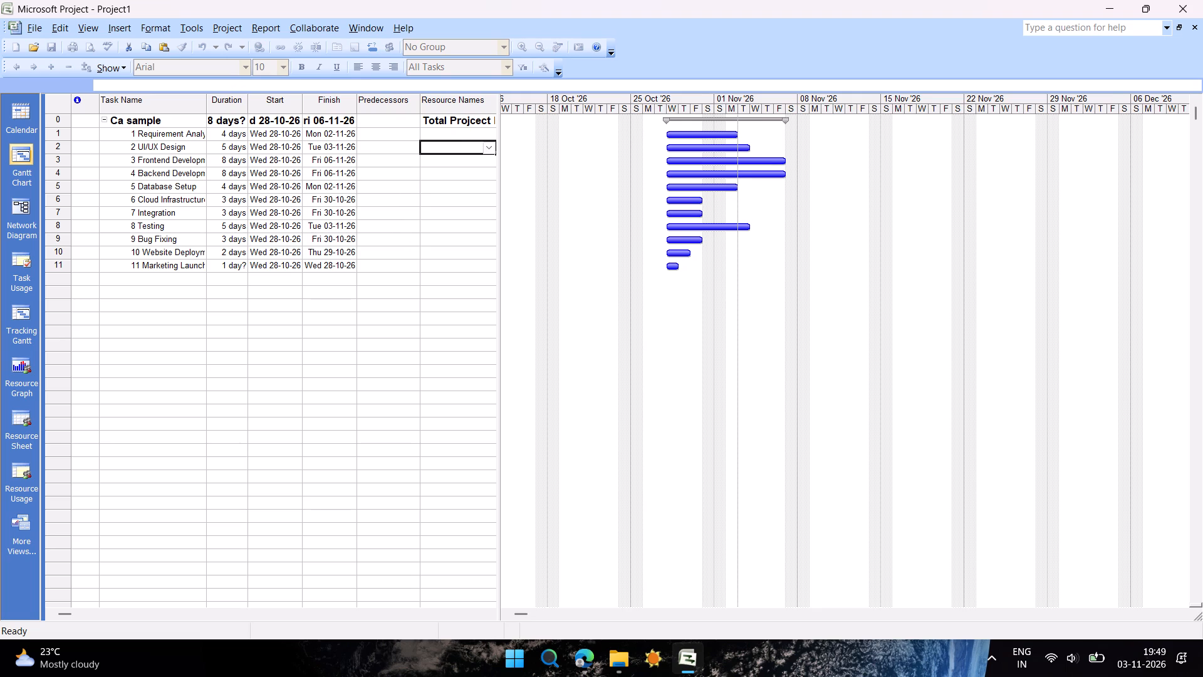
Assign the Project Manager resource to the Requirement Analysis task.
click(445, 134)
click(485, 137)
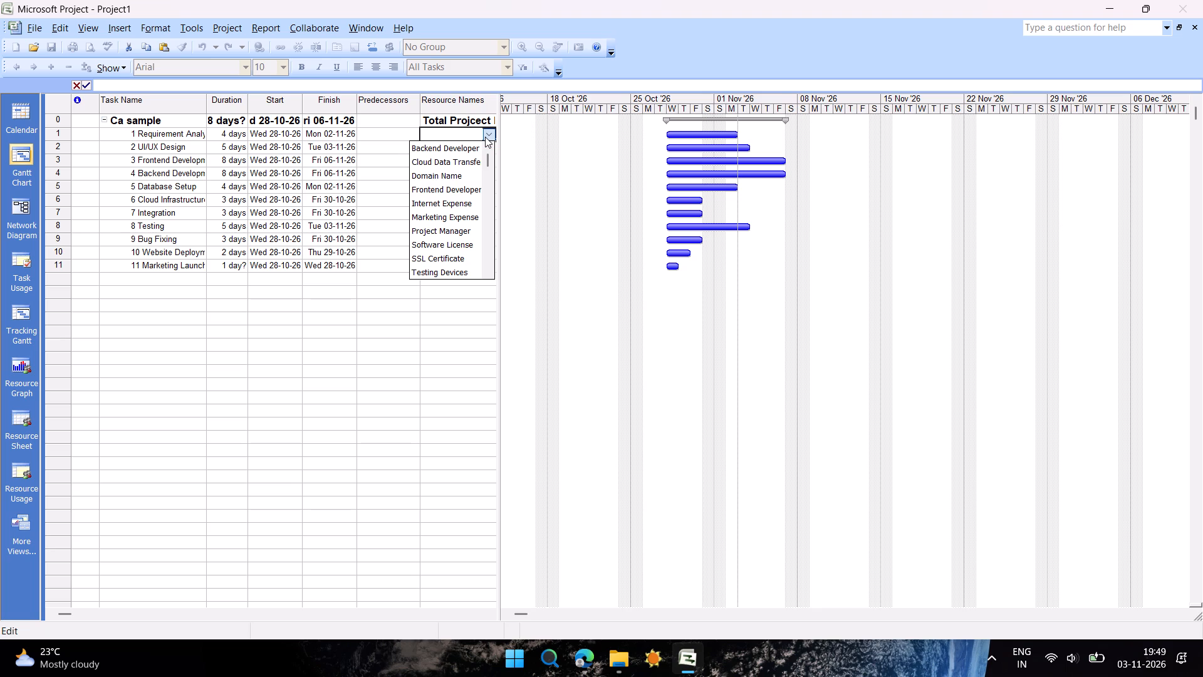
click(466, 228)
Assign the Domain Name resource to the UI/UX Design task.
click(447, 149)
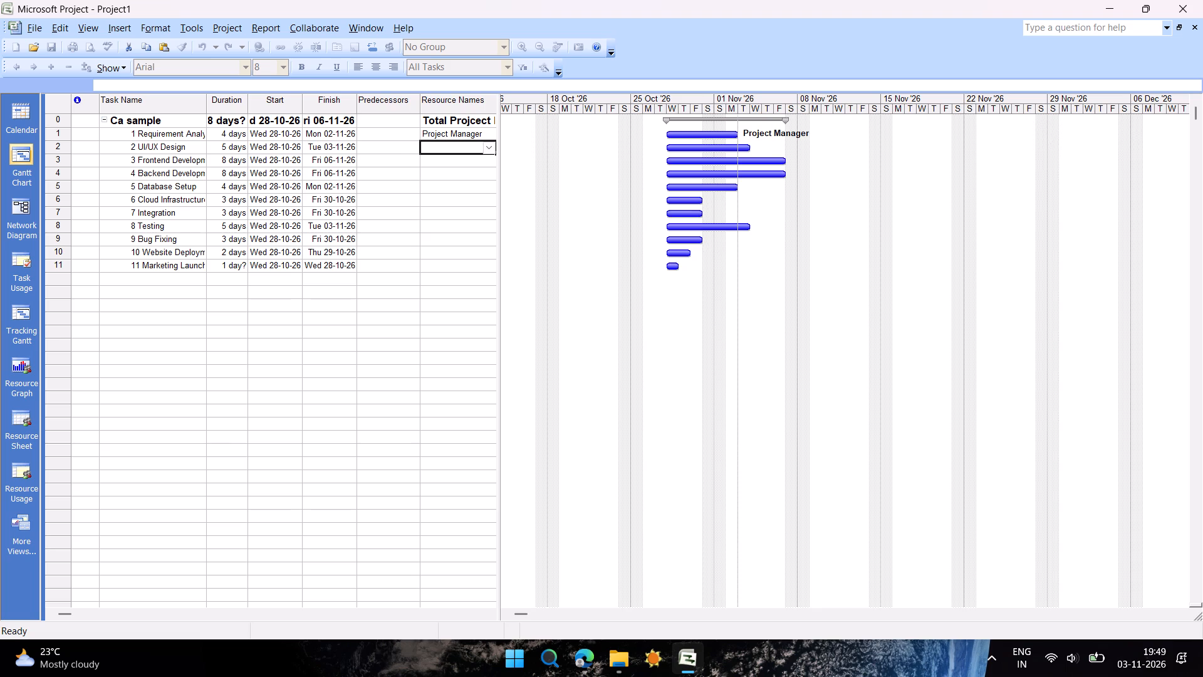
click(484, 149)
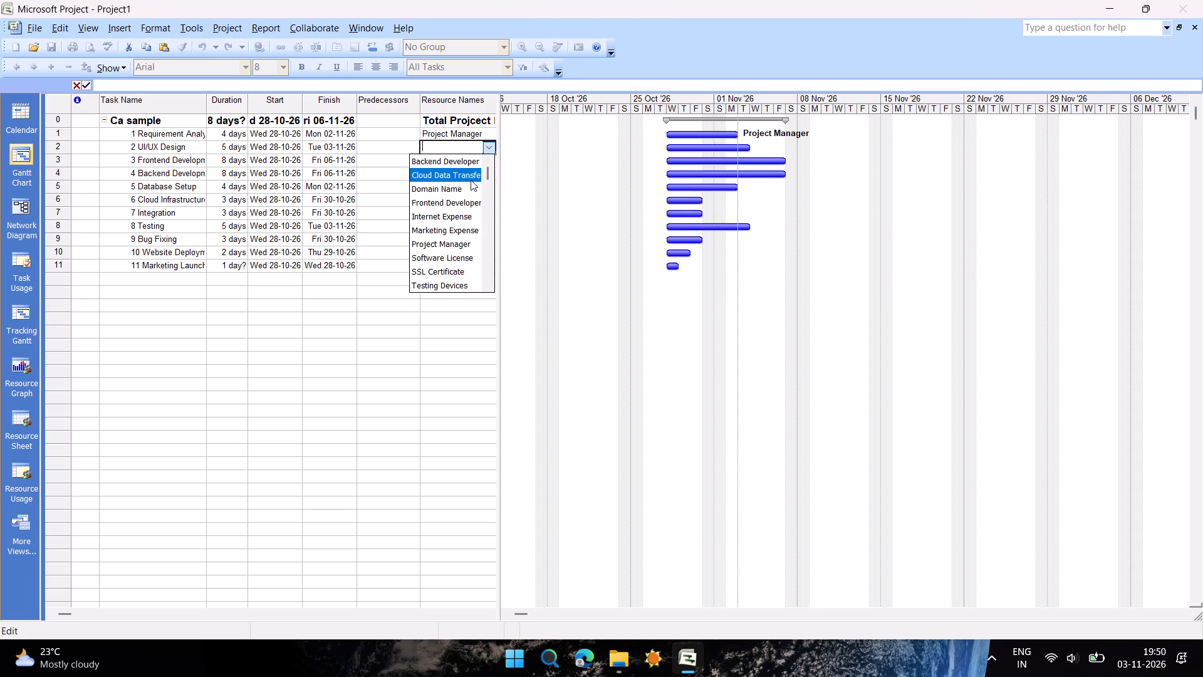
click(457, 201)
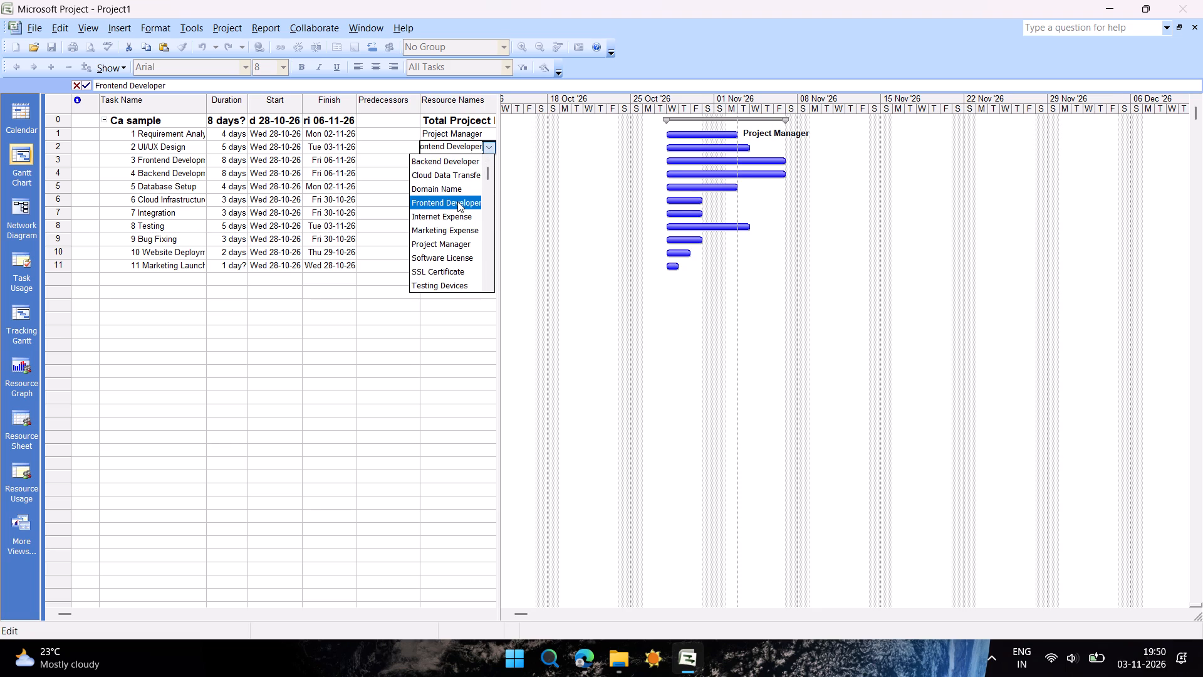
click(486, 150)
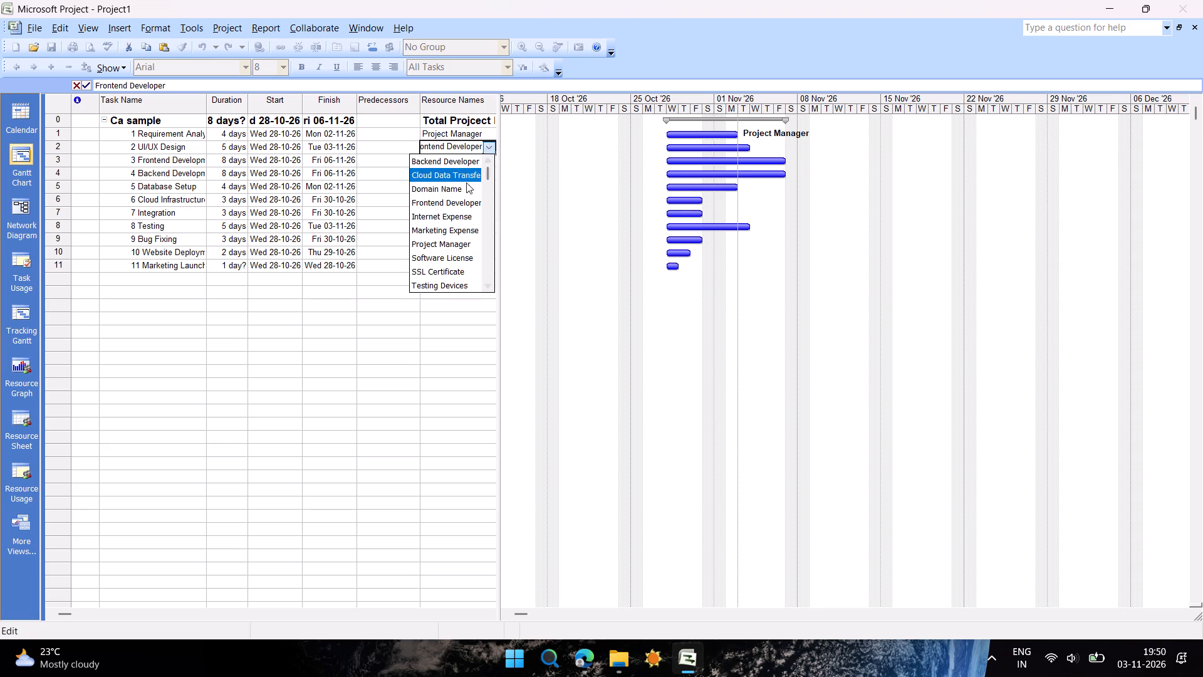
scroll(464, 204, down, 1)
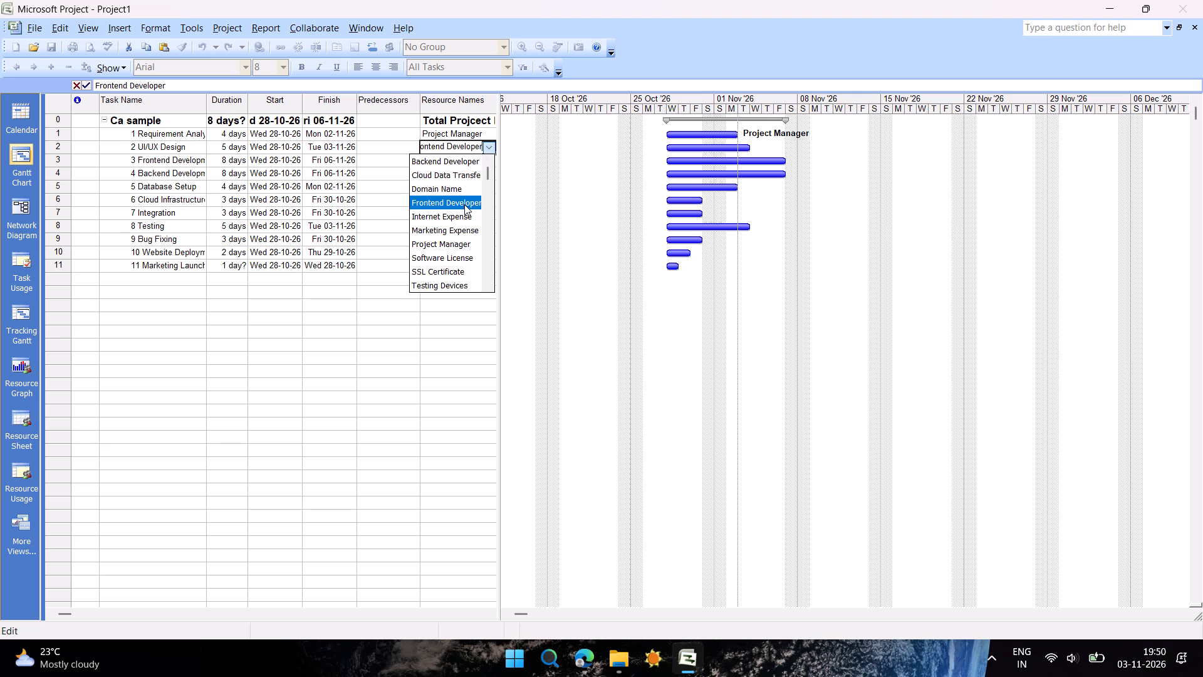
scroll(464, 204, down, 1)
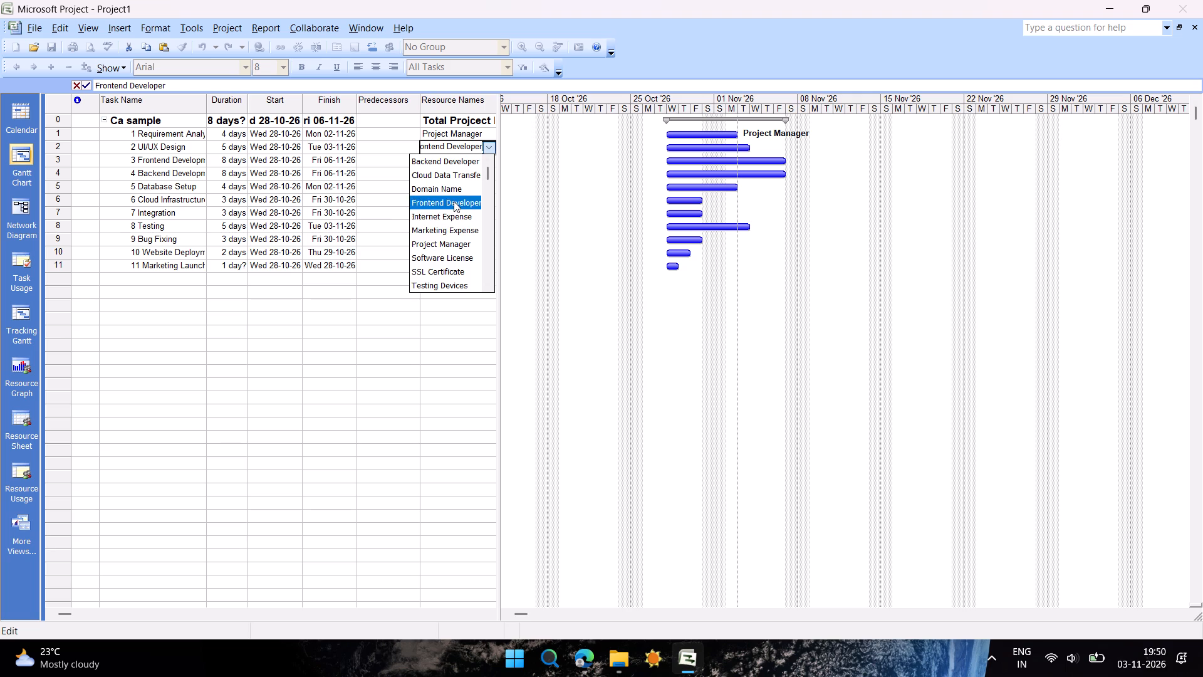
click(454, 195)
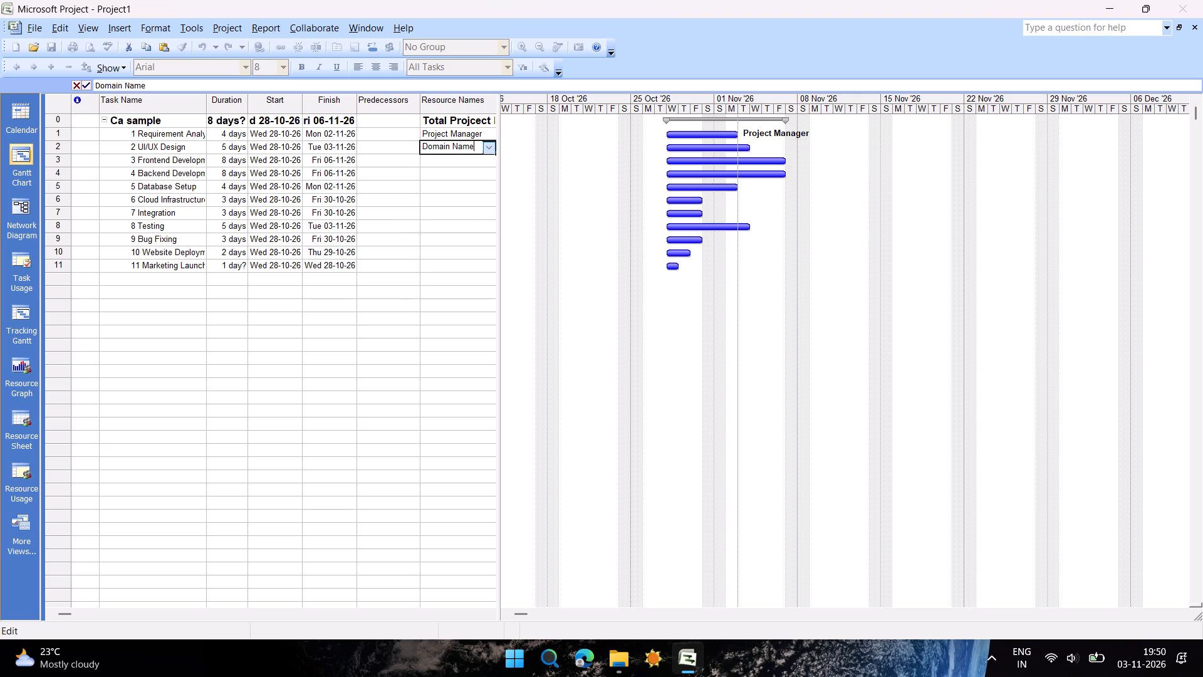
Assign Frontend Developer to the Frontend Development task and Backend Developer to the Backend Development task.
click(471, 167)
click(490, 162)
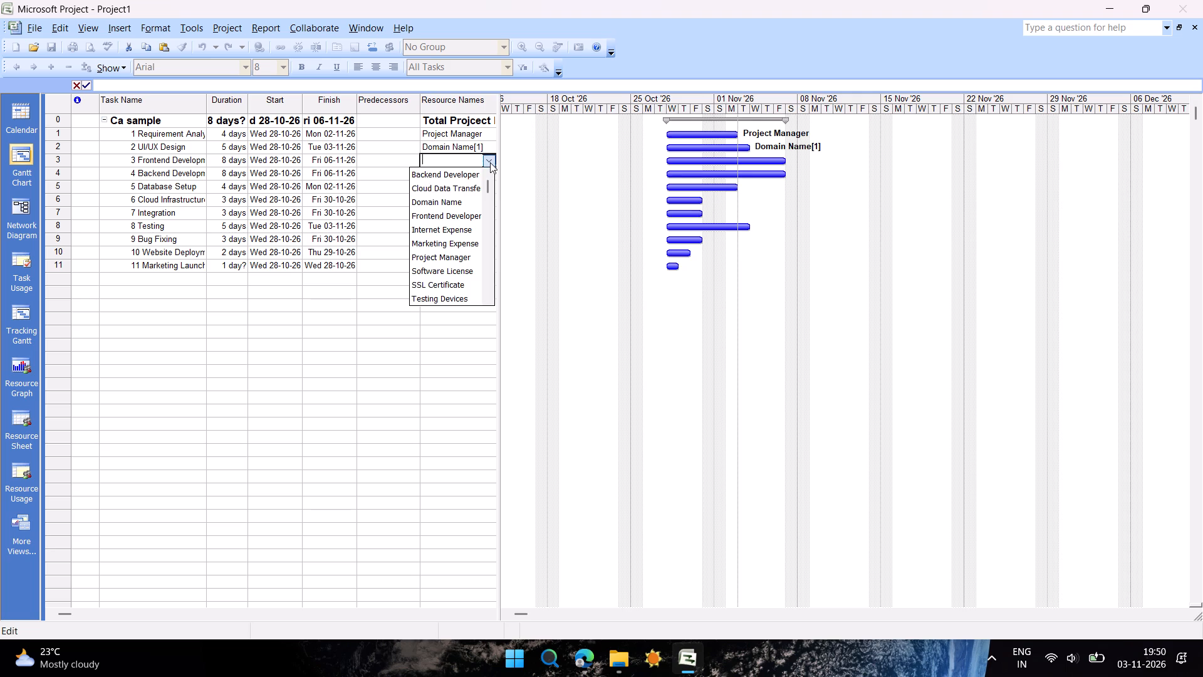
click(445, 210)
click(460, 172)
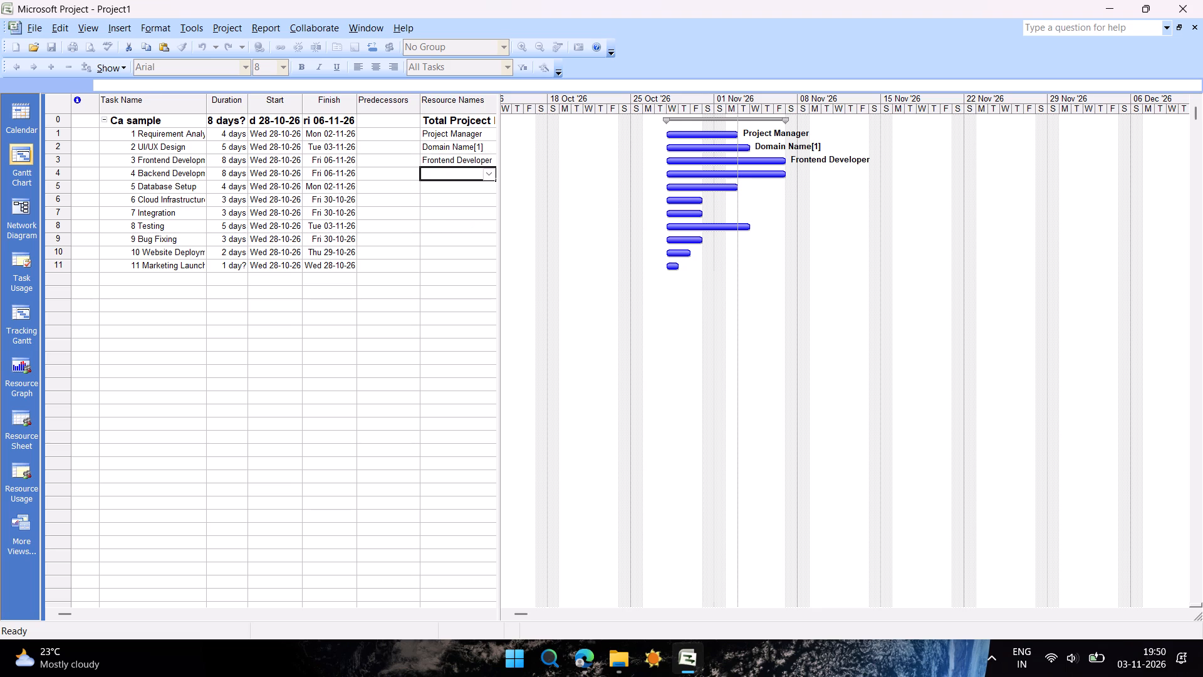
click(483, 174)
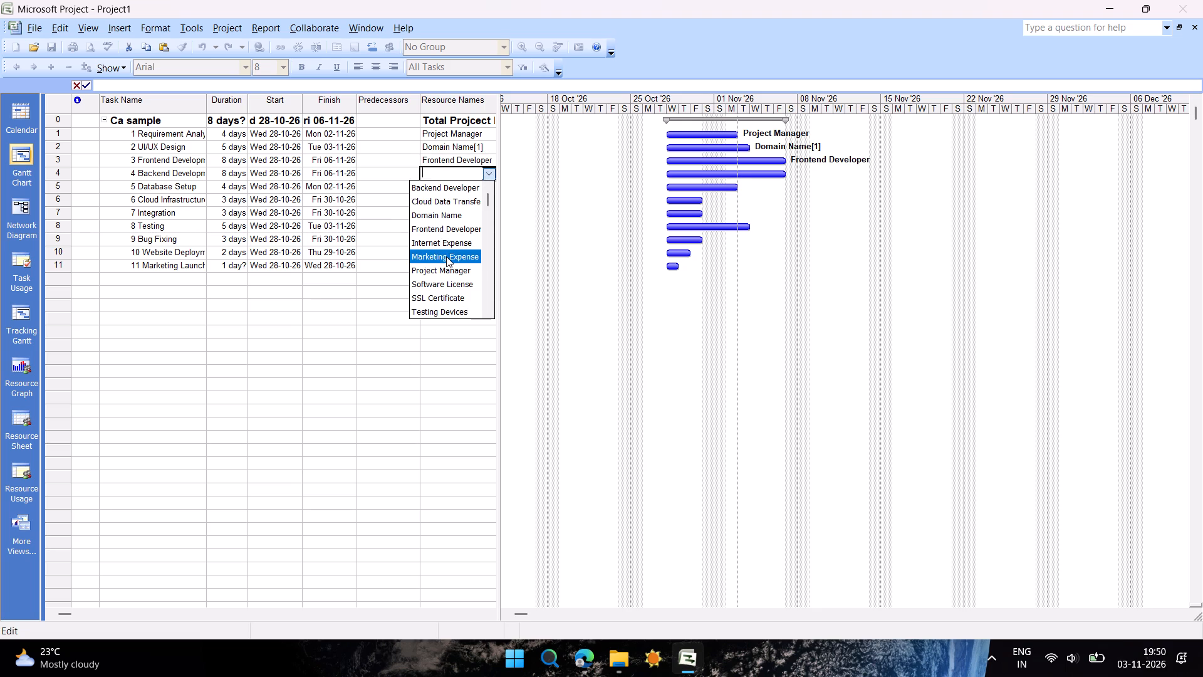
click(442, 191)
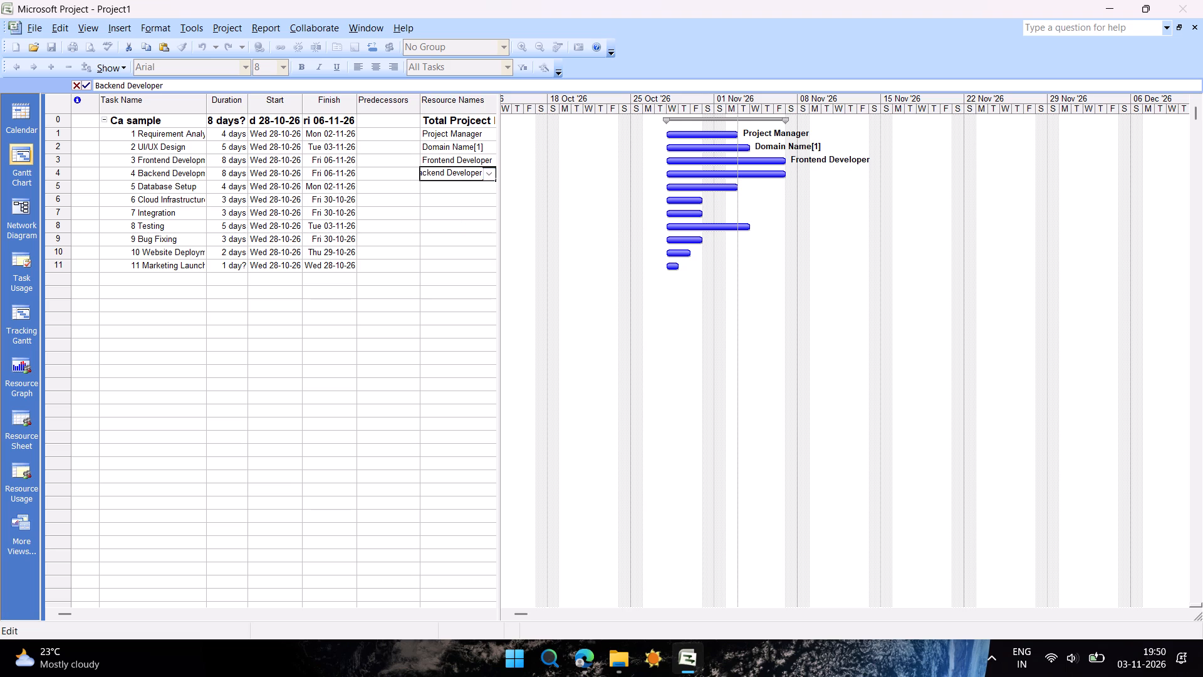
Assign the Internet Expense resource to the Database Setup task.
click(461, 186)
click(482, 186)
click(484, 186)
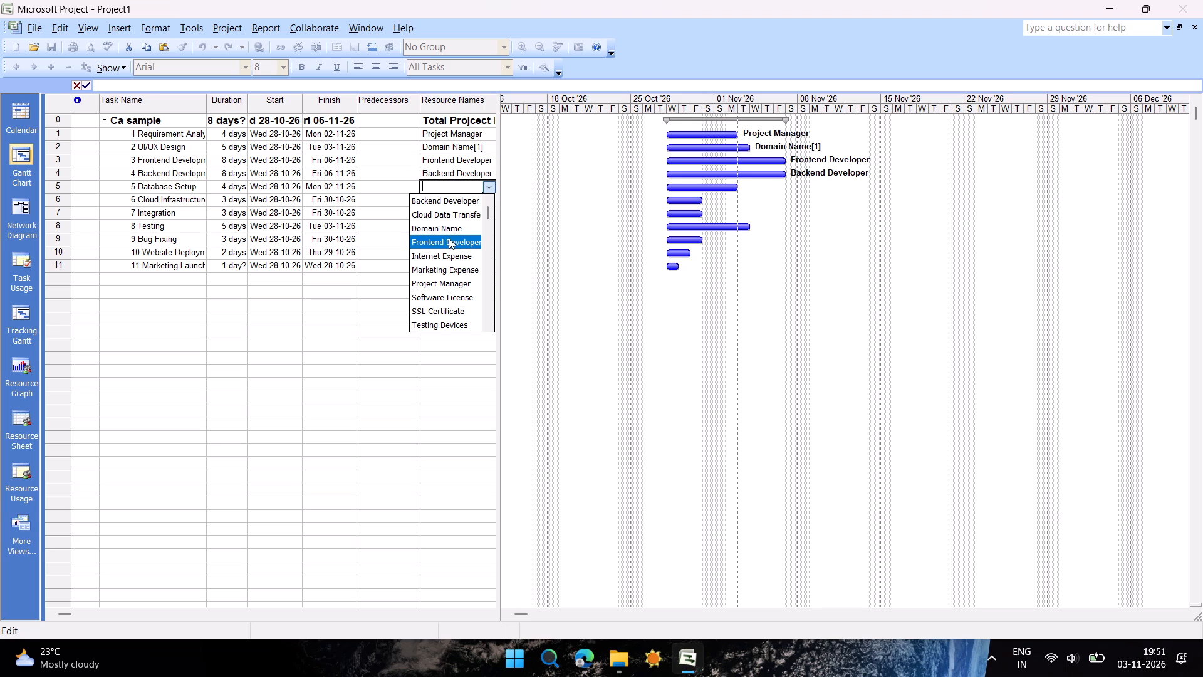
click(447, 253)
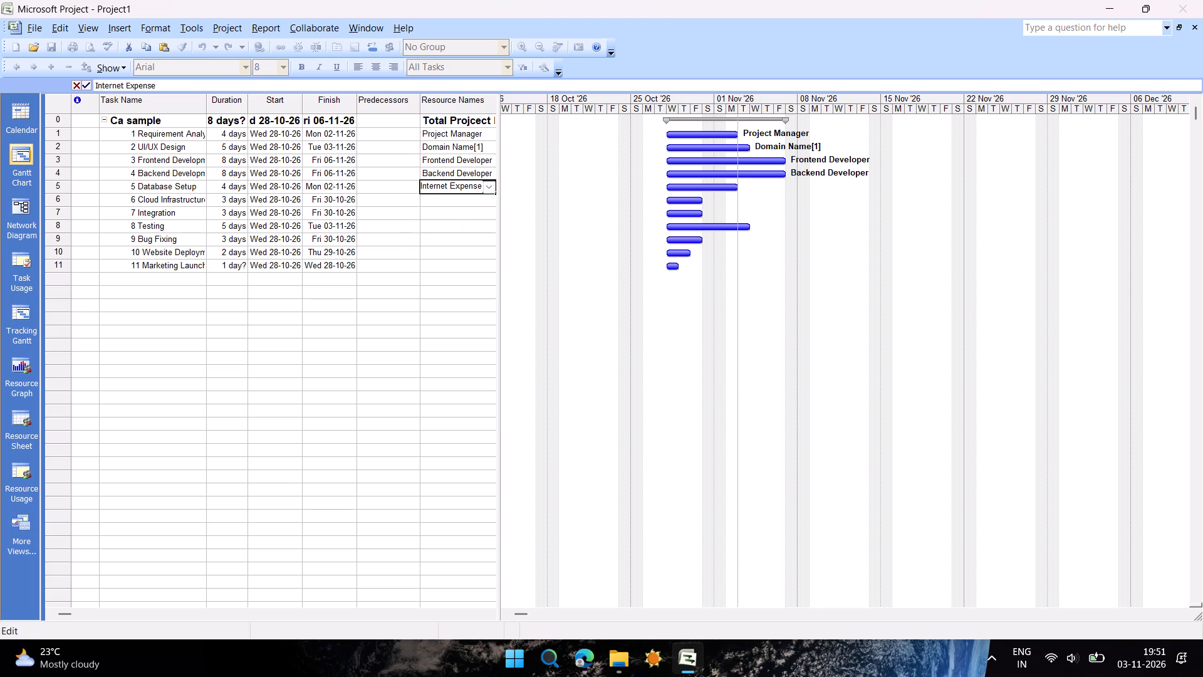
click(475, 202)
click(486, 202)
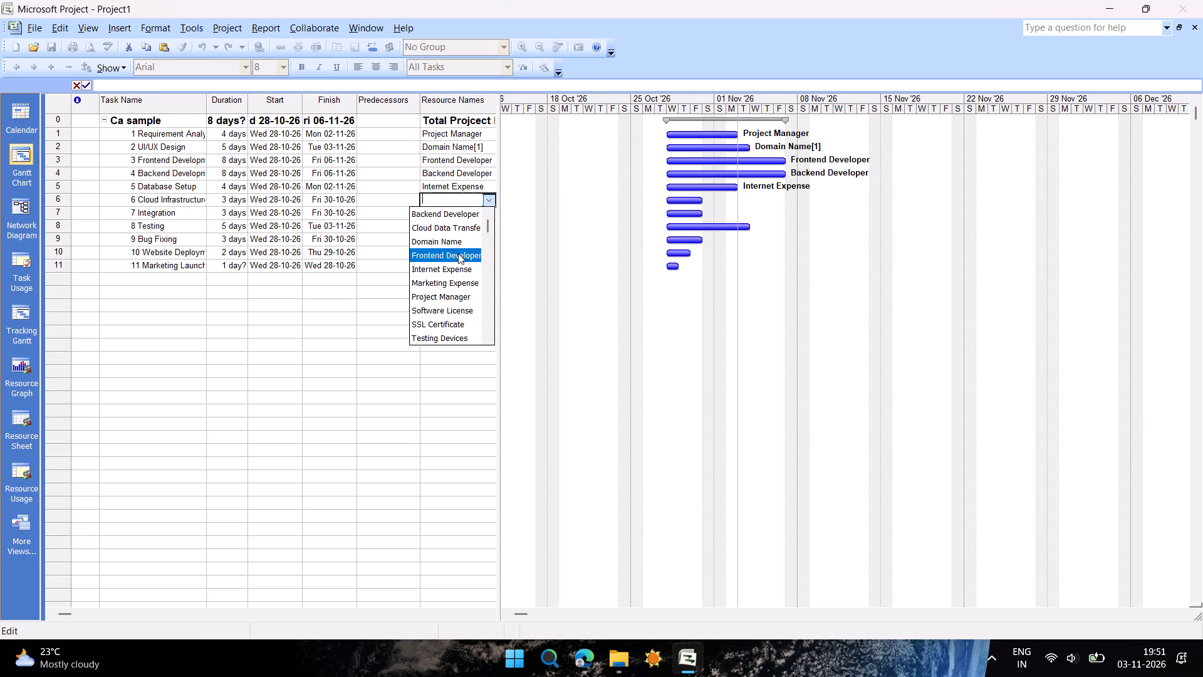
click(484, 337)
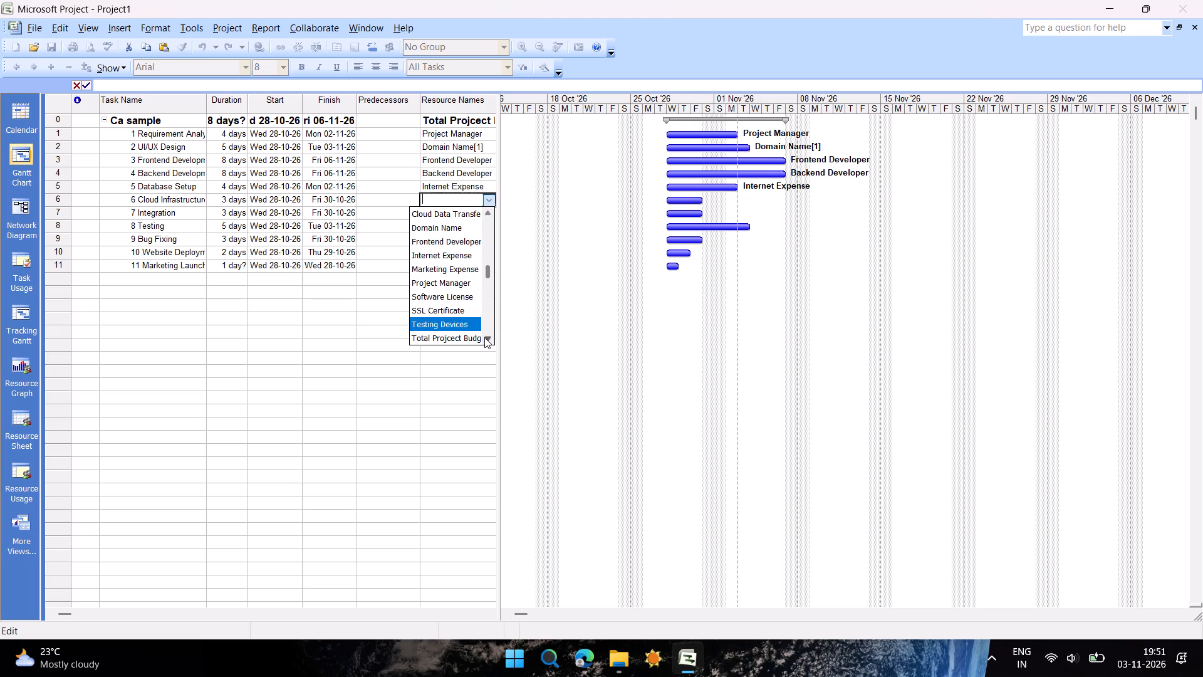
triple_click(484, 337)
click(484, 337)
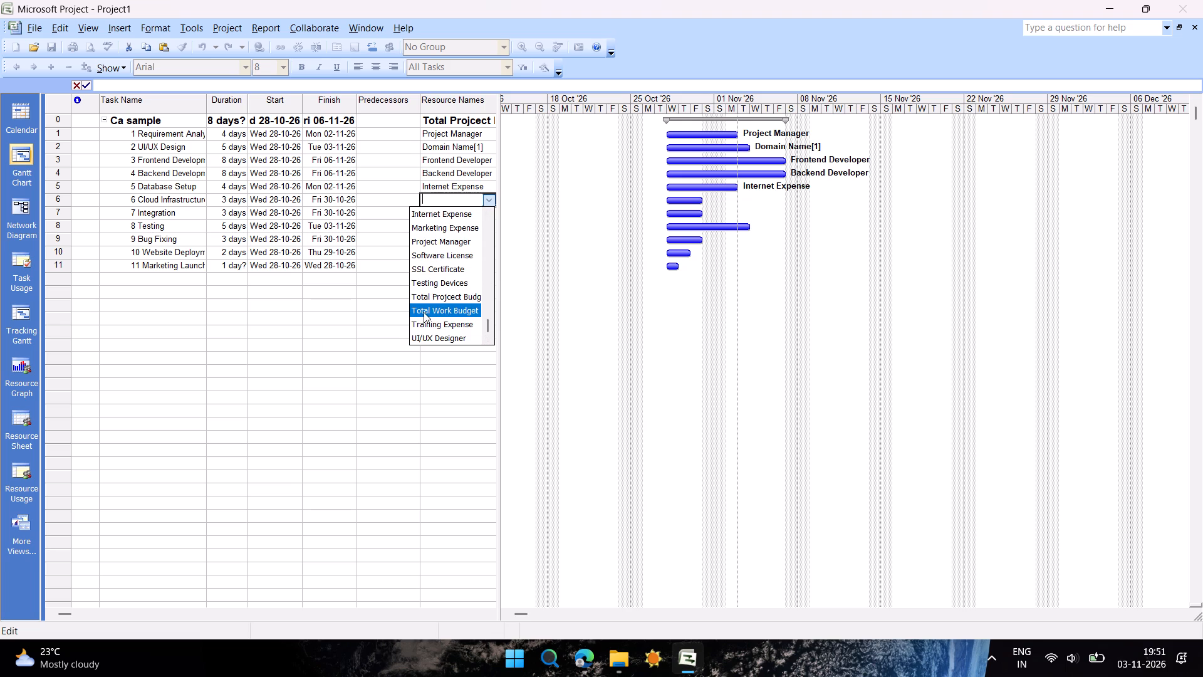
Change the resource assigned to the UI/UX Design task to UI/UX Designer.
click(478, 148)
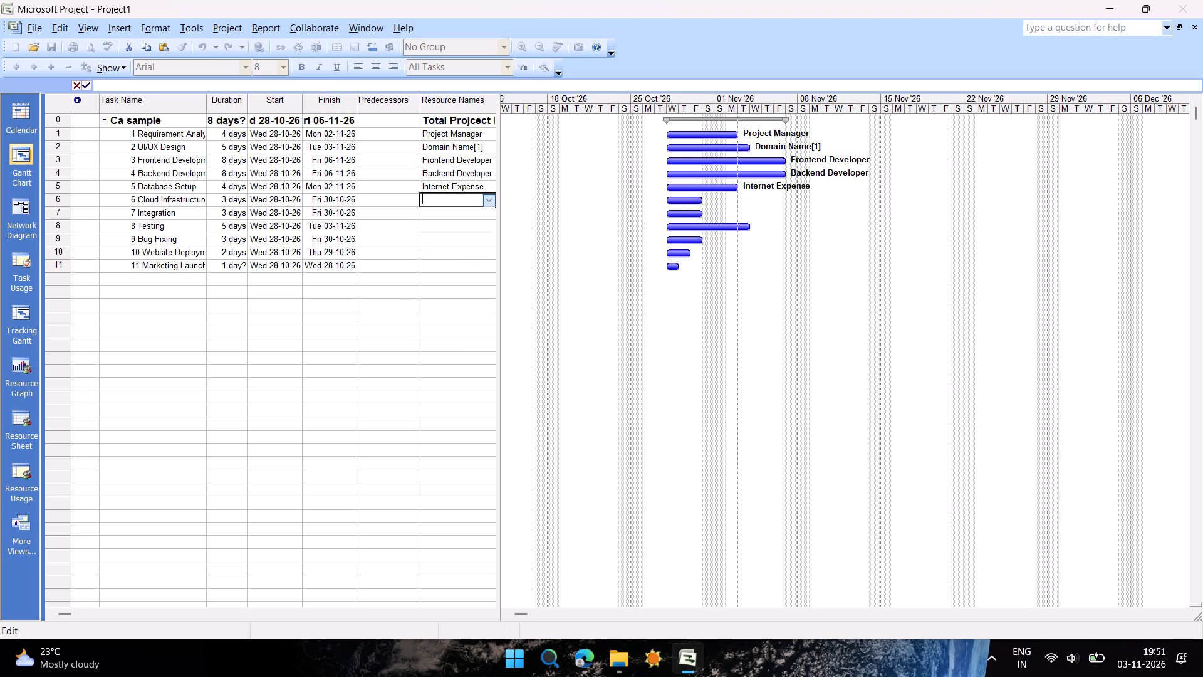
click(494, 149)
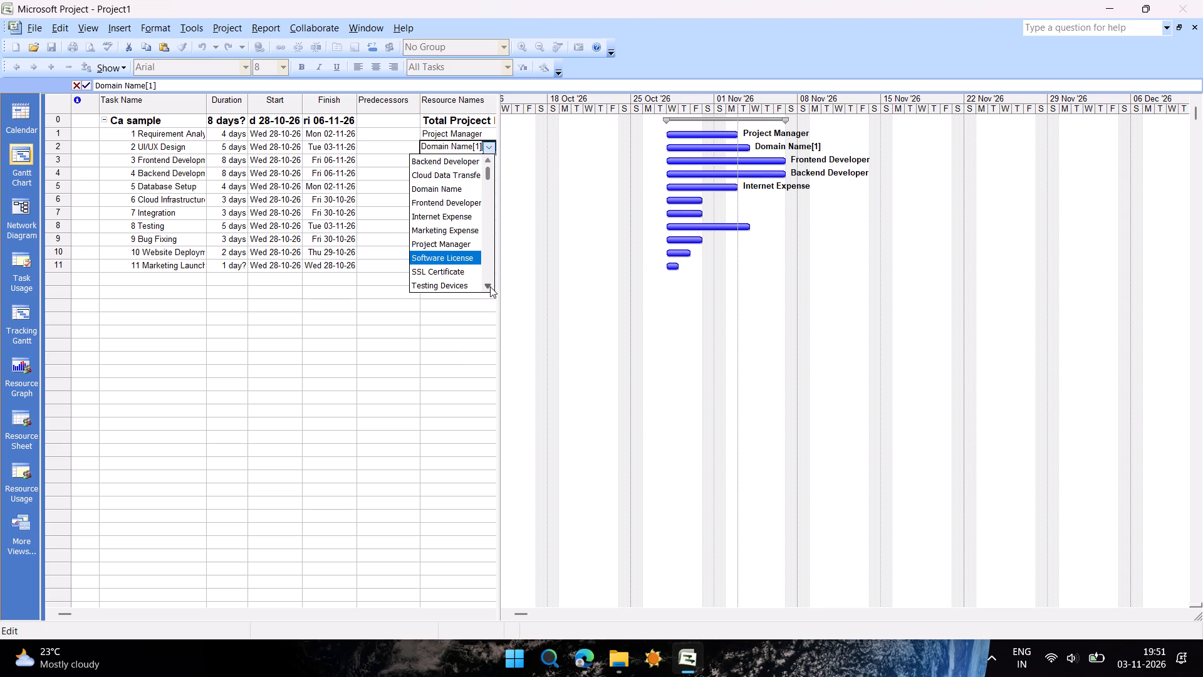
triple_click(488, 288)
double_click(488, 288)
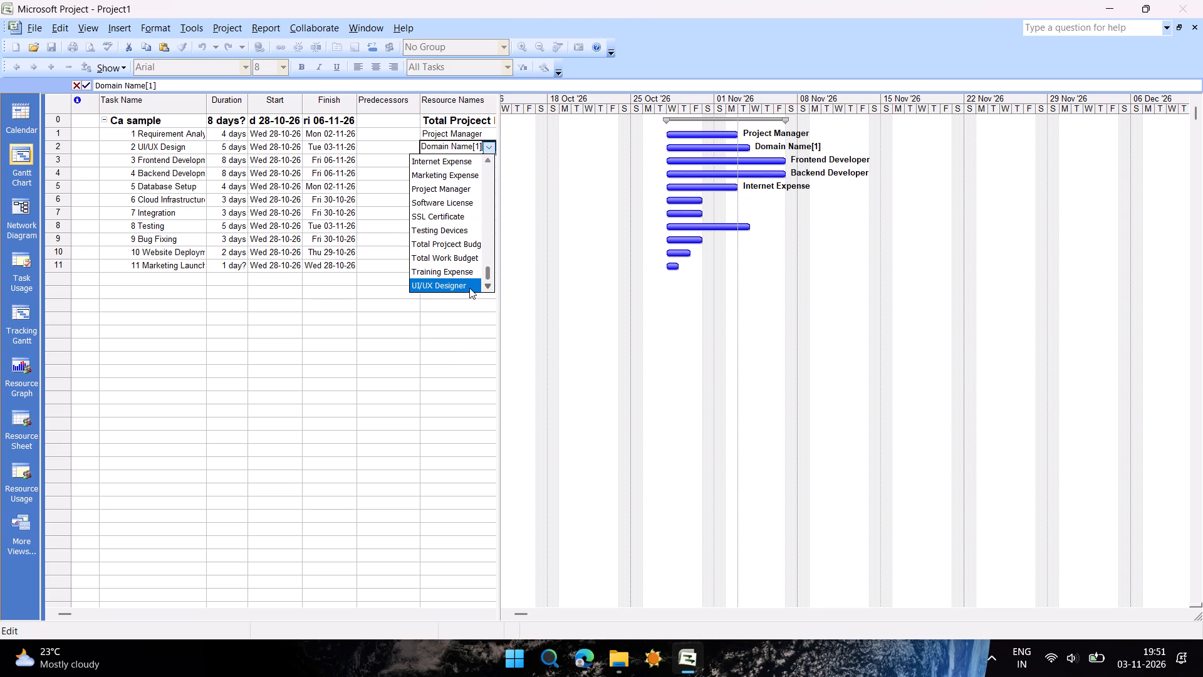
click(457, 288)
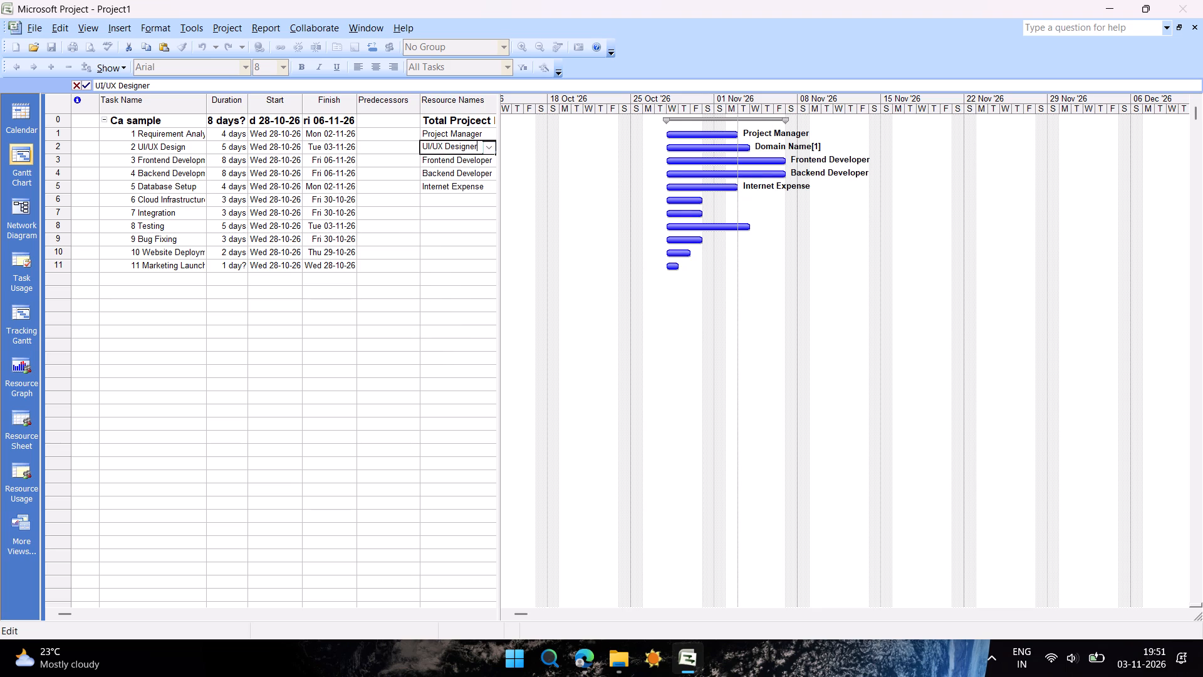
Assign Cloud Data Transfer to the Cloud Infrastructure task and Testing Devices to the Integration task.
click(477, 199)
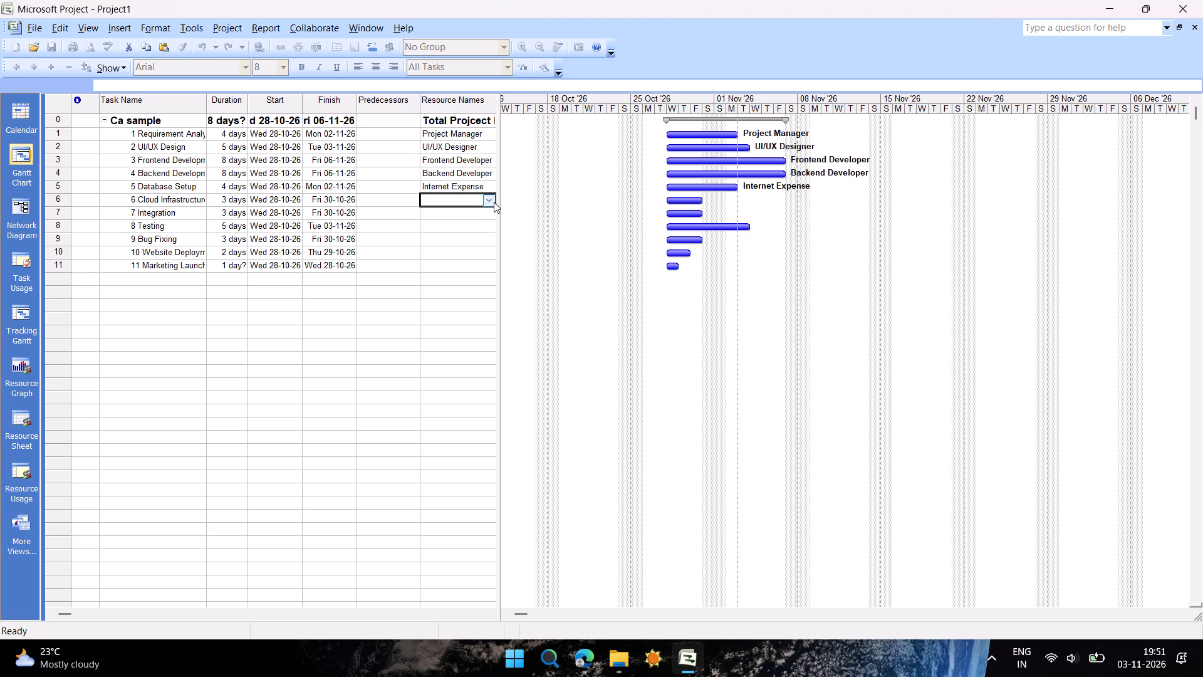
click(492, 202)
click(453, 228)
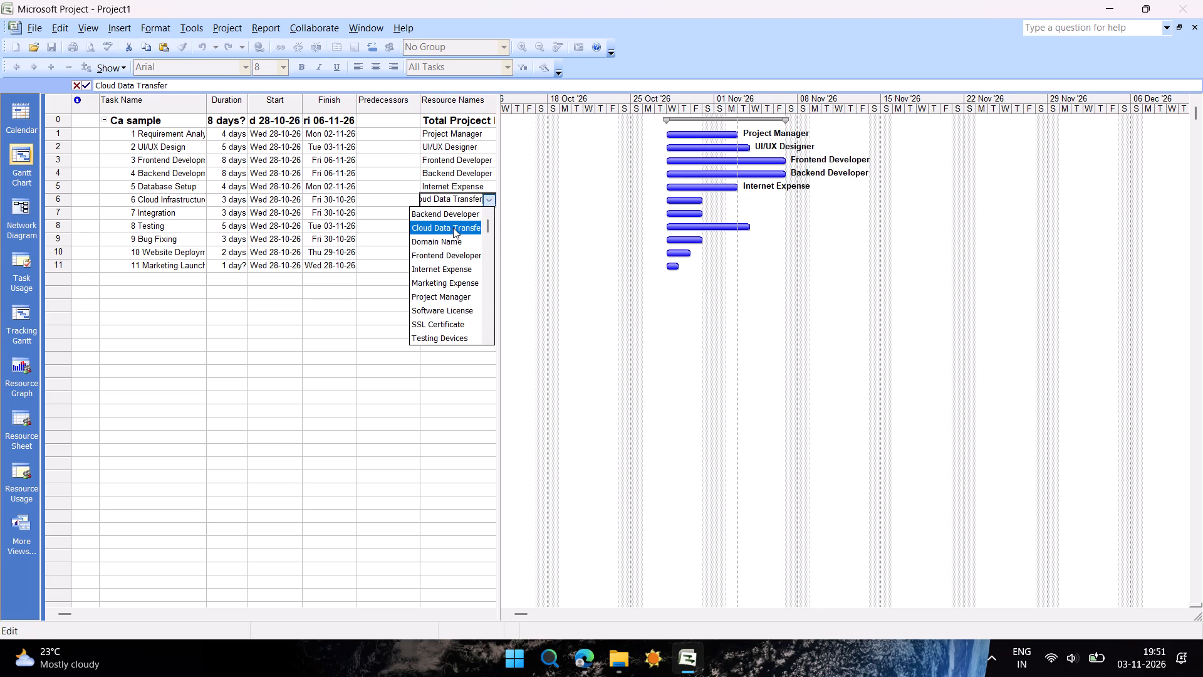
click(461, 214)
click(491, 214)
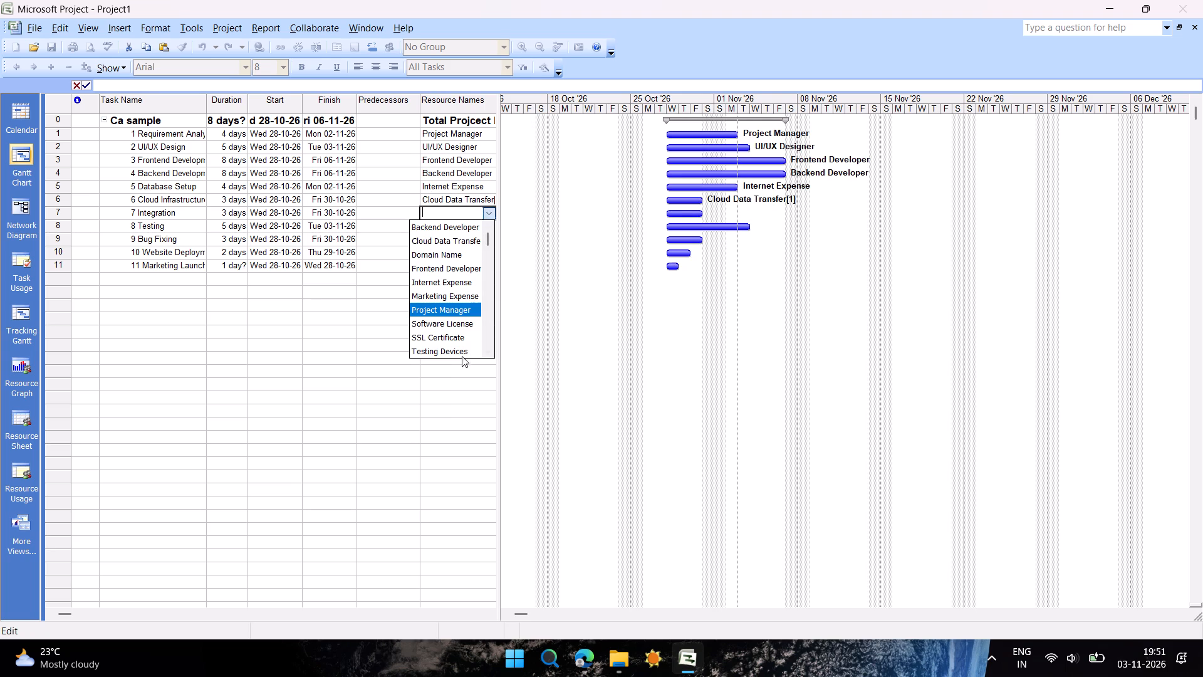
click(464, 349)
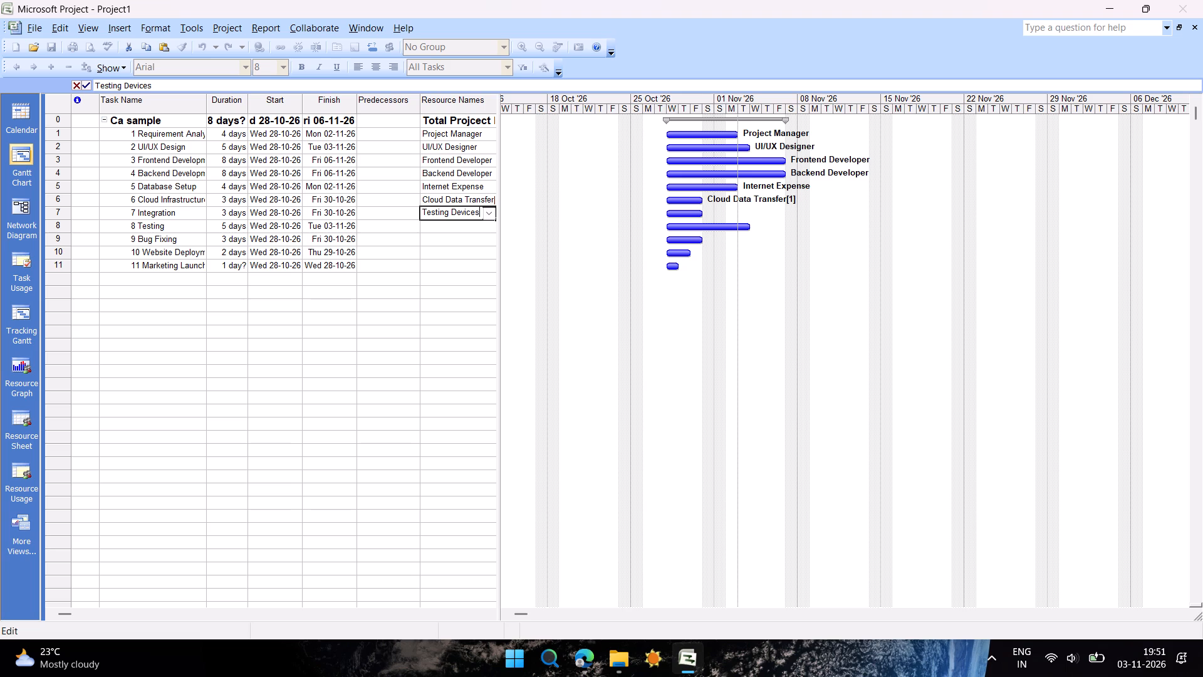
click(24, 418)
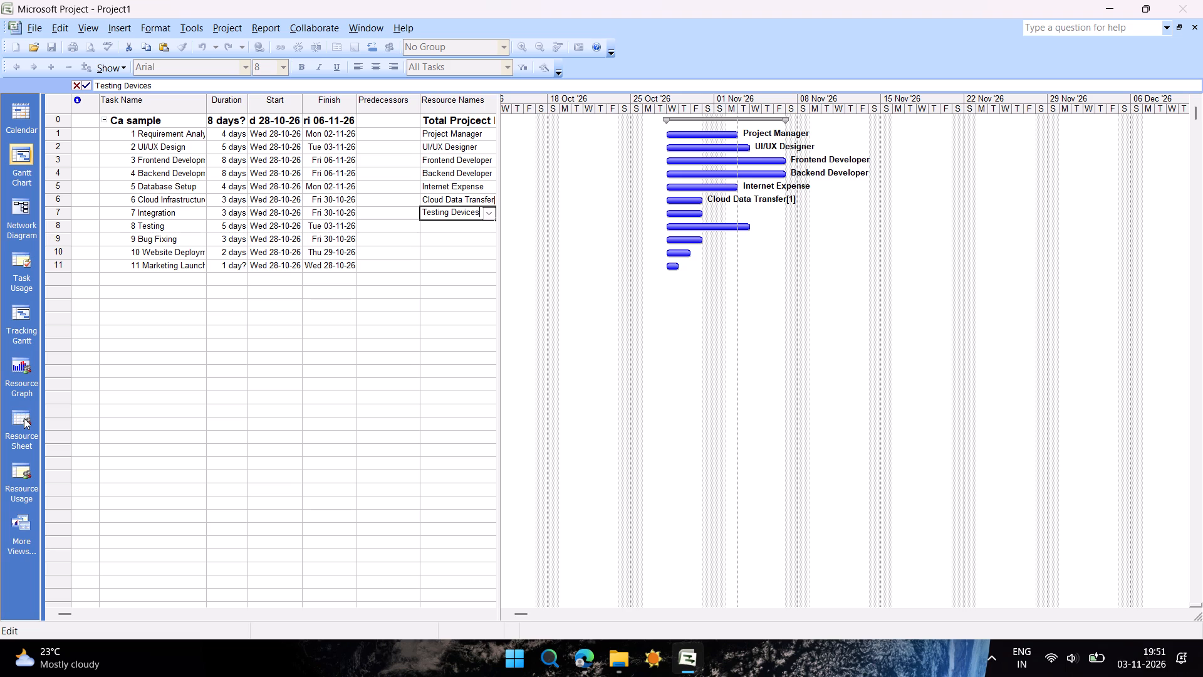
click(24, 418)
click(518, 355)
click(441, 351)
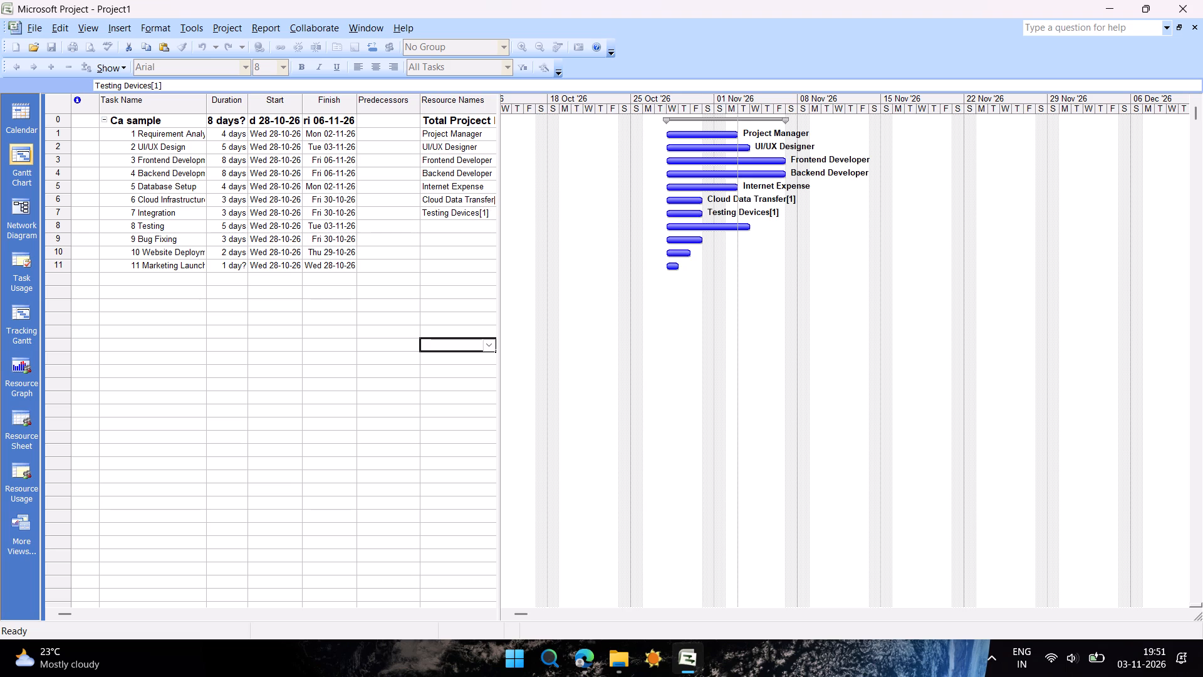
In the Resource Sheet, change the Total Projcect Budget resource's type to Cost, accepting the effect on its existing assignments.
click(19, 441)
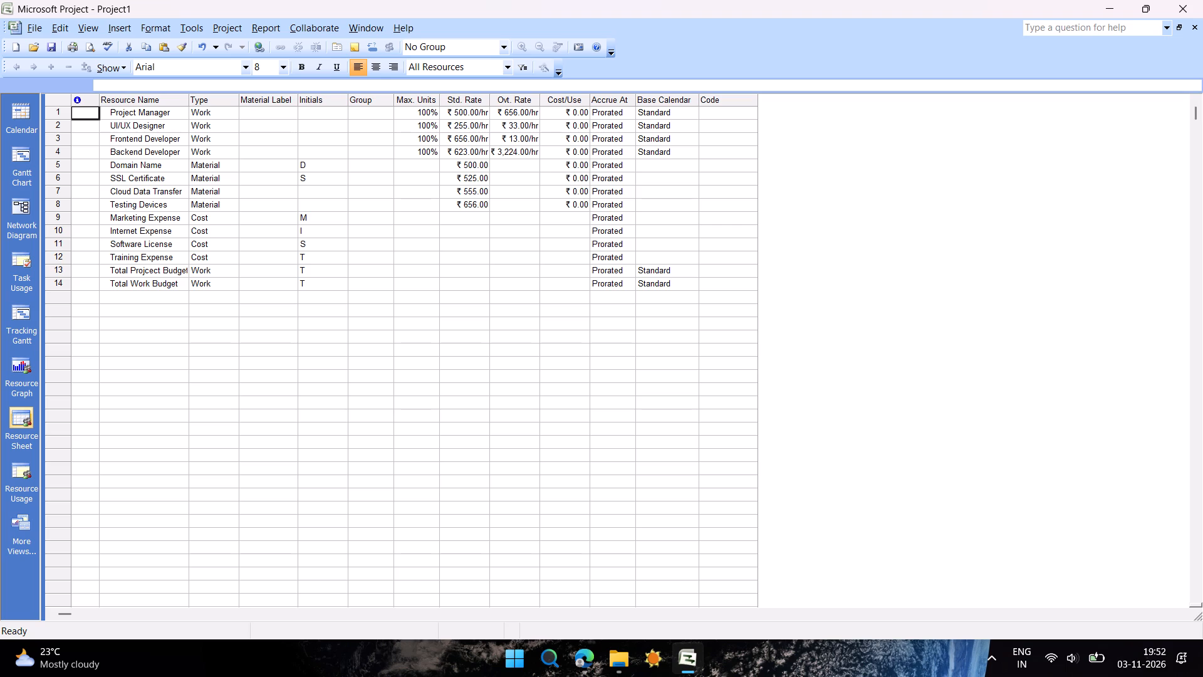
click(211, 273)
click(232, 274)
click(202, 306)
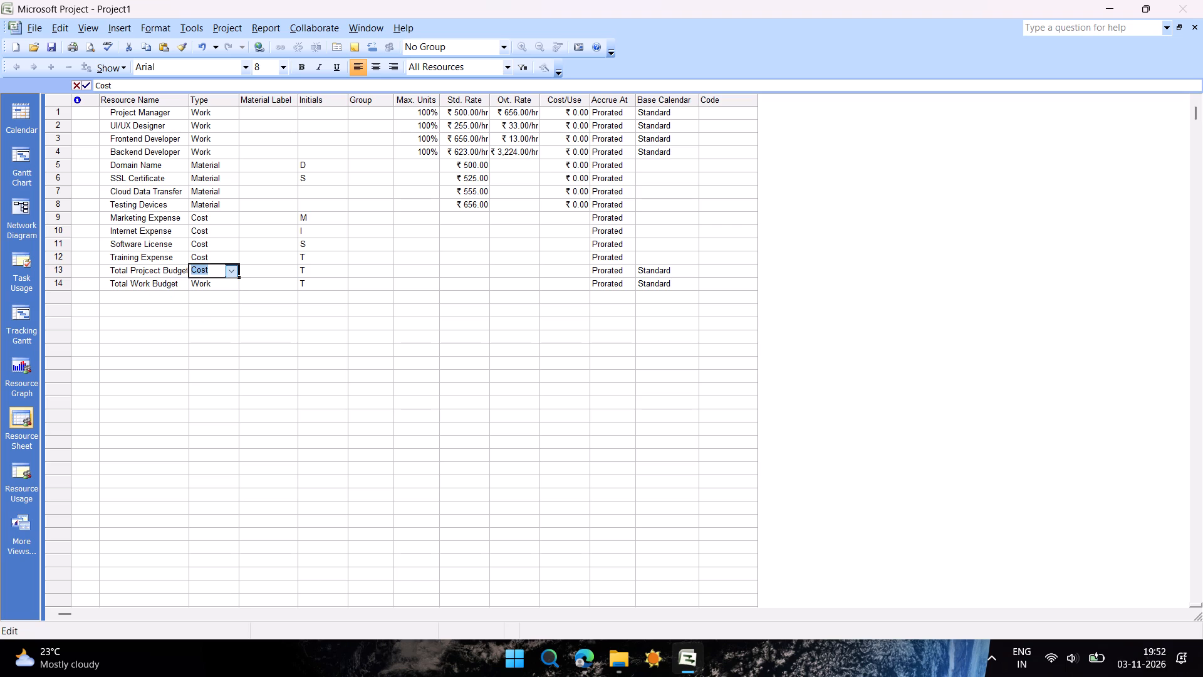
click(202, 306)
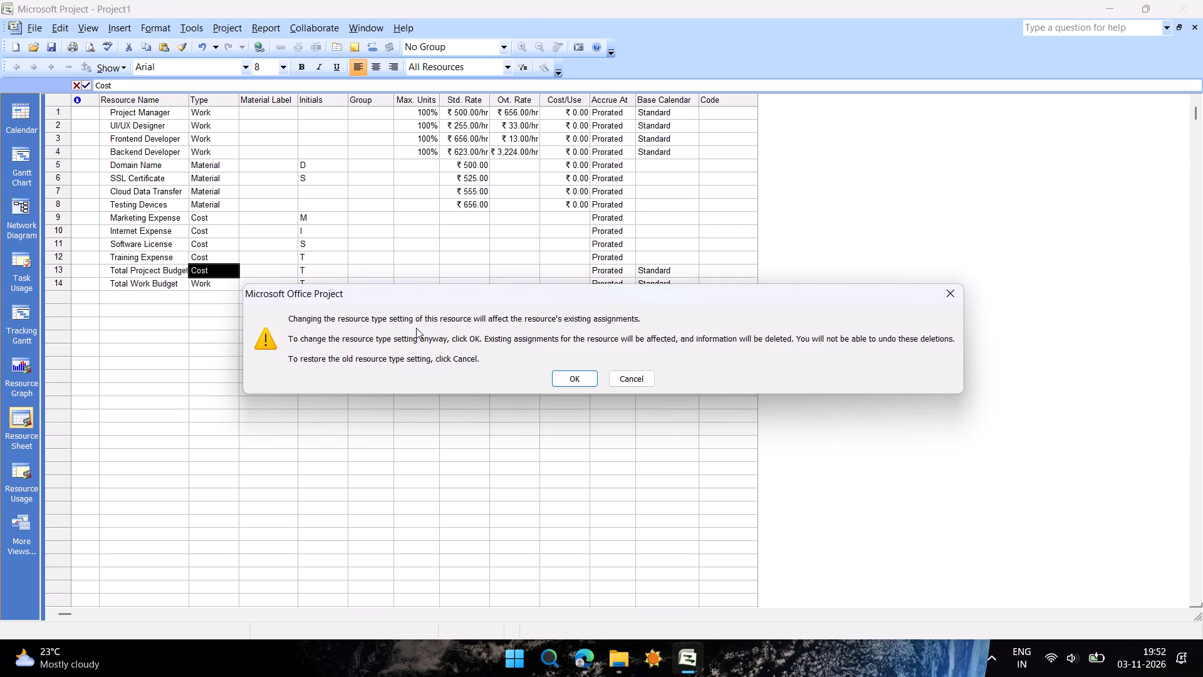
click(576, 374)
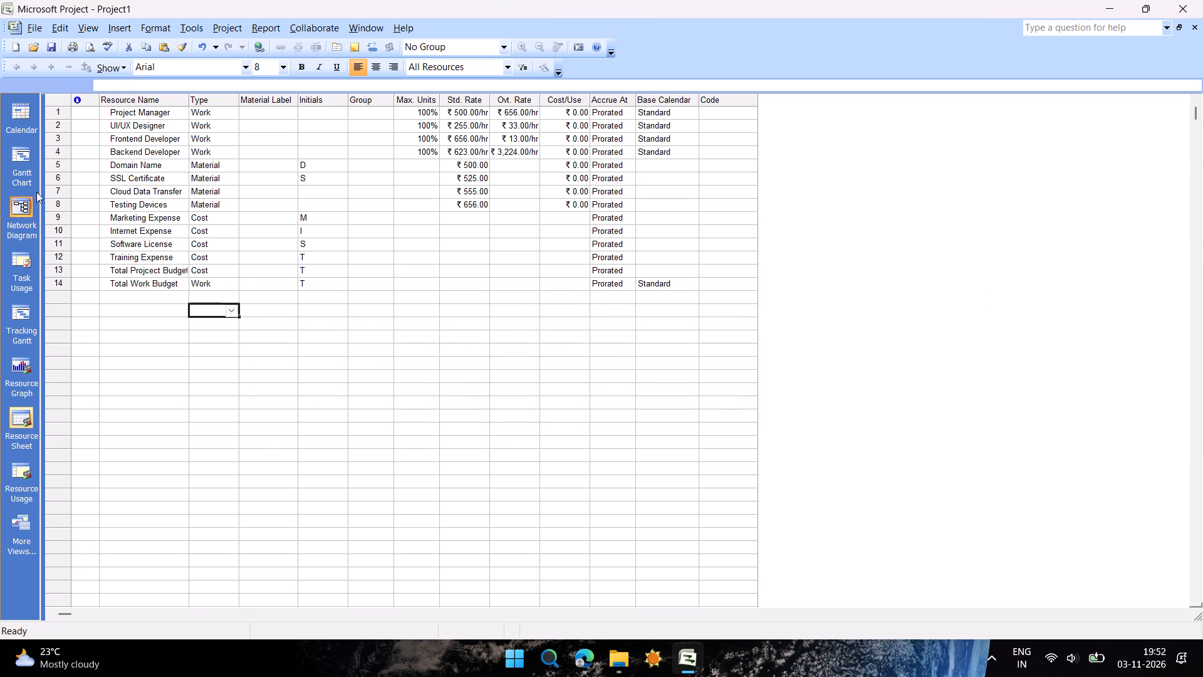
Check the resources assigned to the Ca sample summary task in the Gantt Chart, and examine the task table in the Tracking Gantt.
click(18, 159)
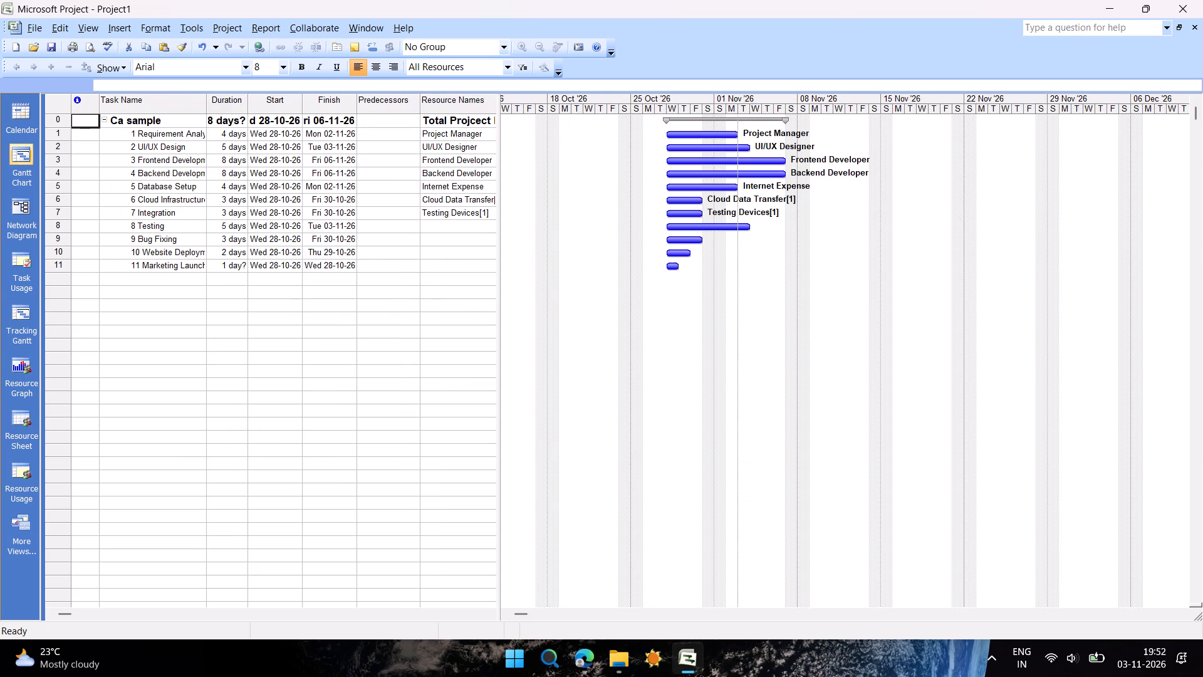
click(452, 125)
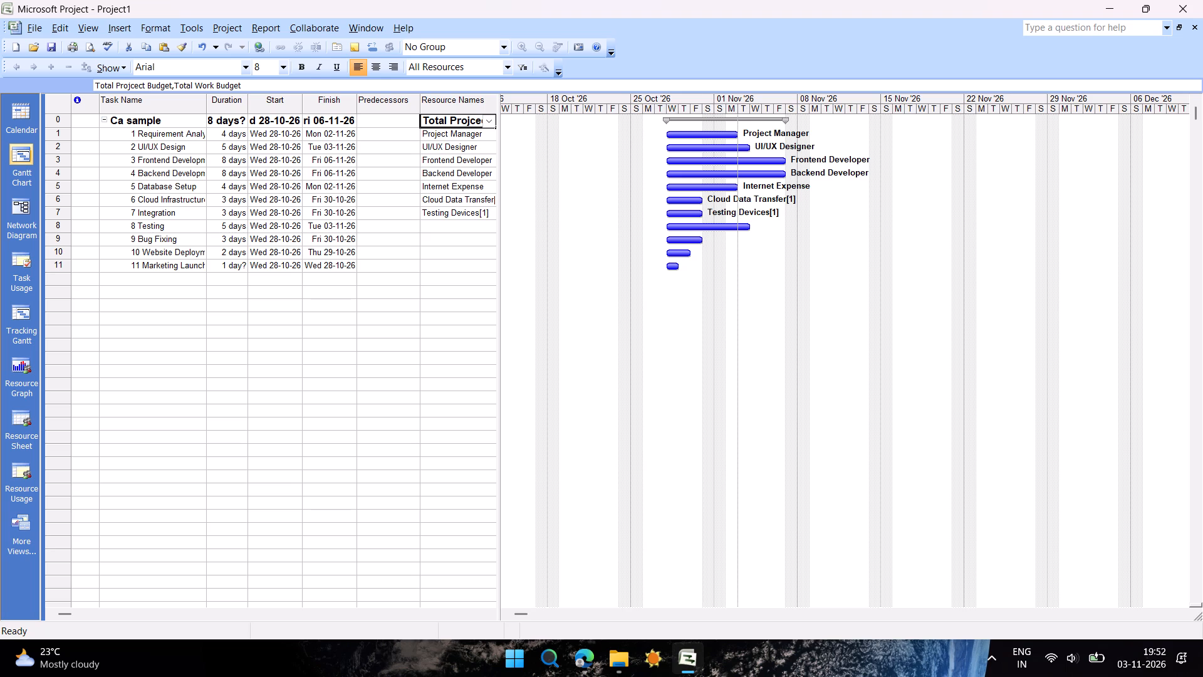
click(415, 293)
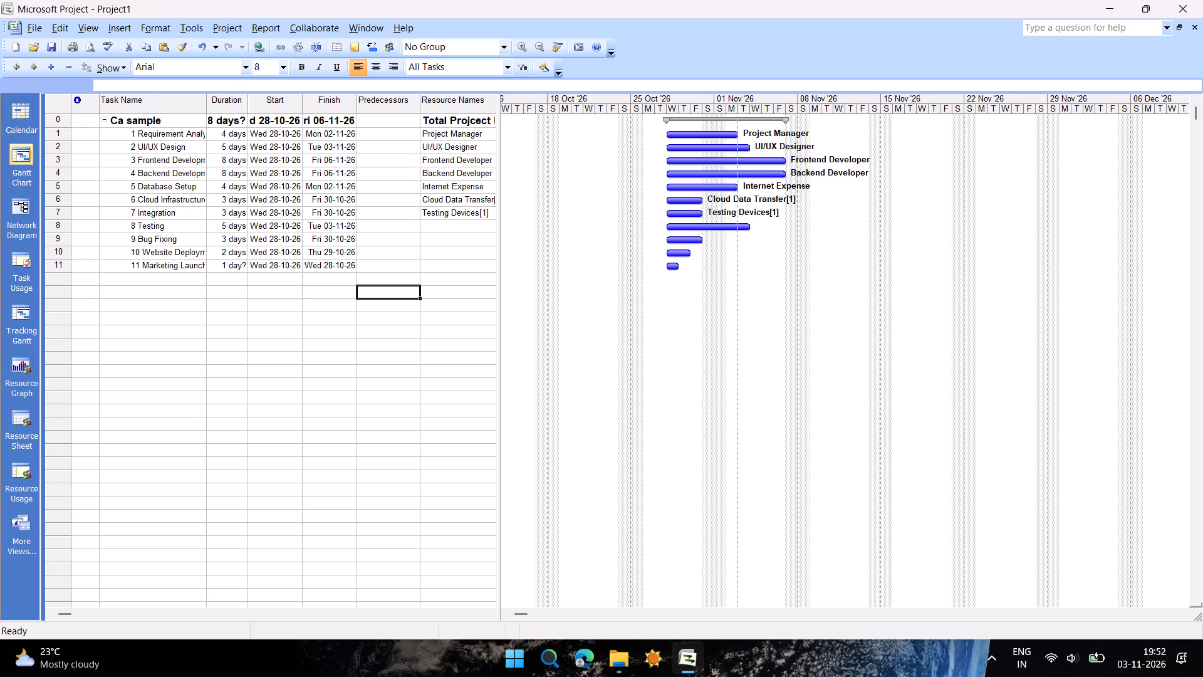
click(462, 119)
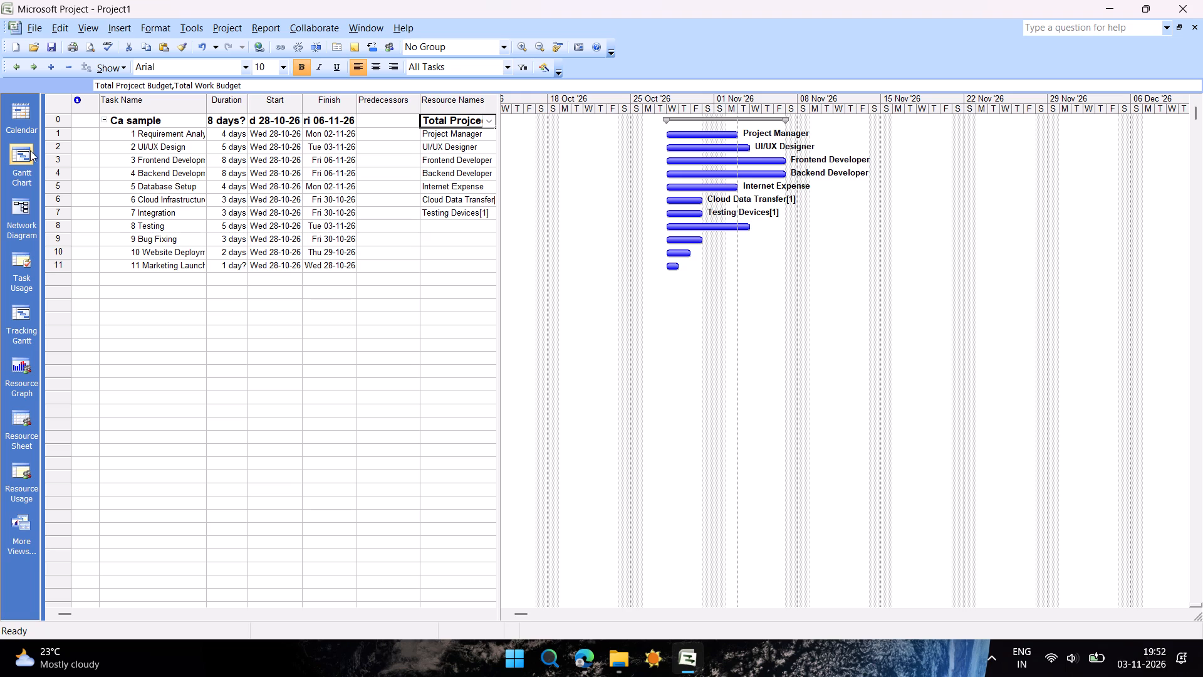
click(22, 320)
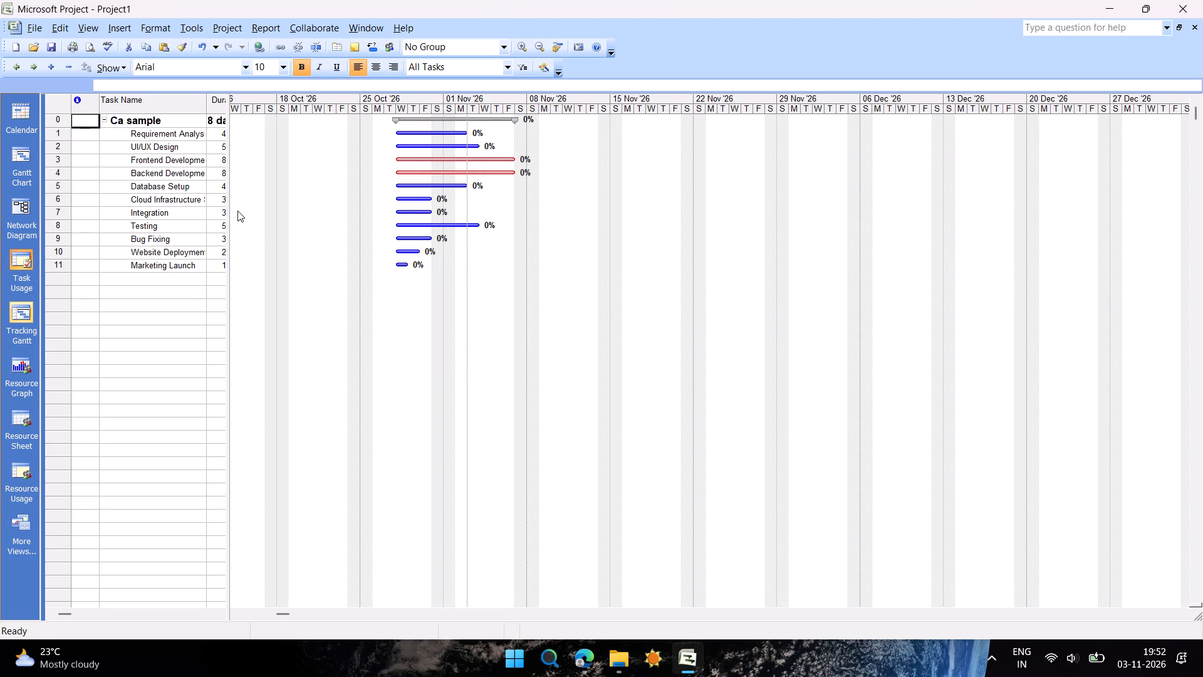
drag(229, 213, 316, 197)
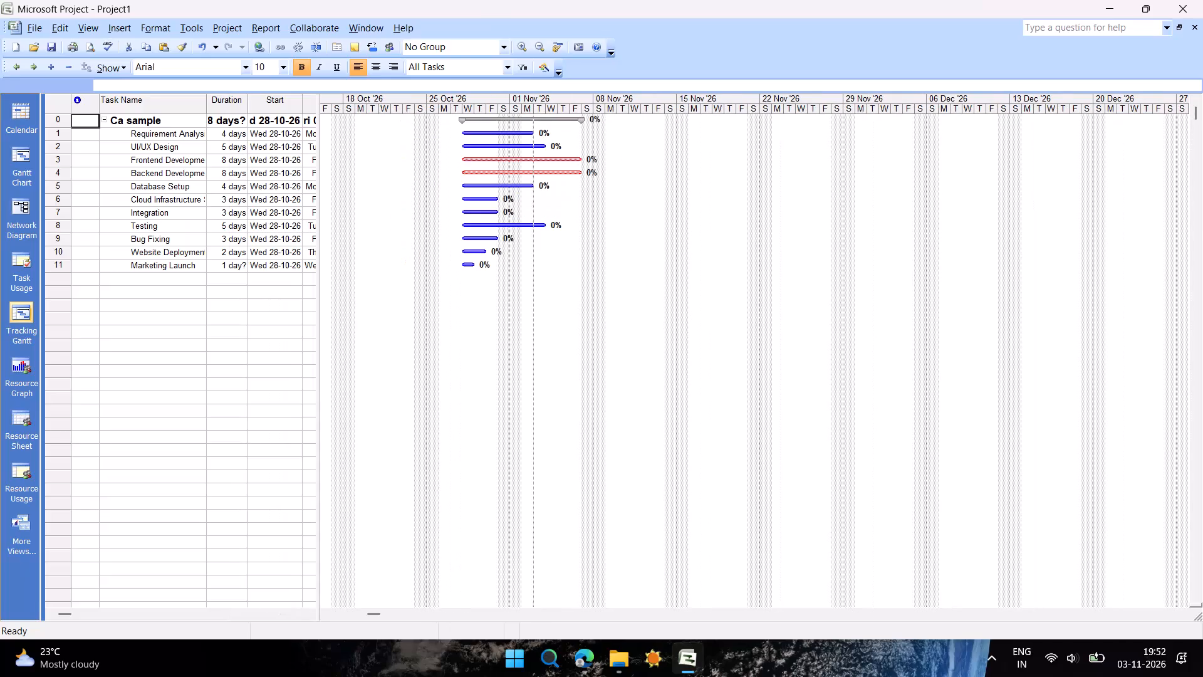
drag(318, 198, 419, 179)
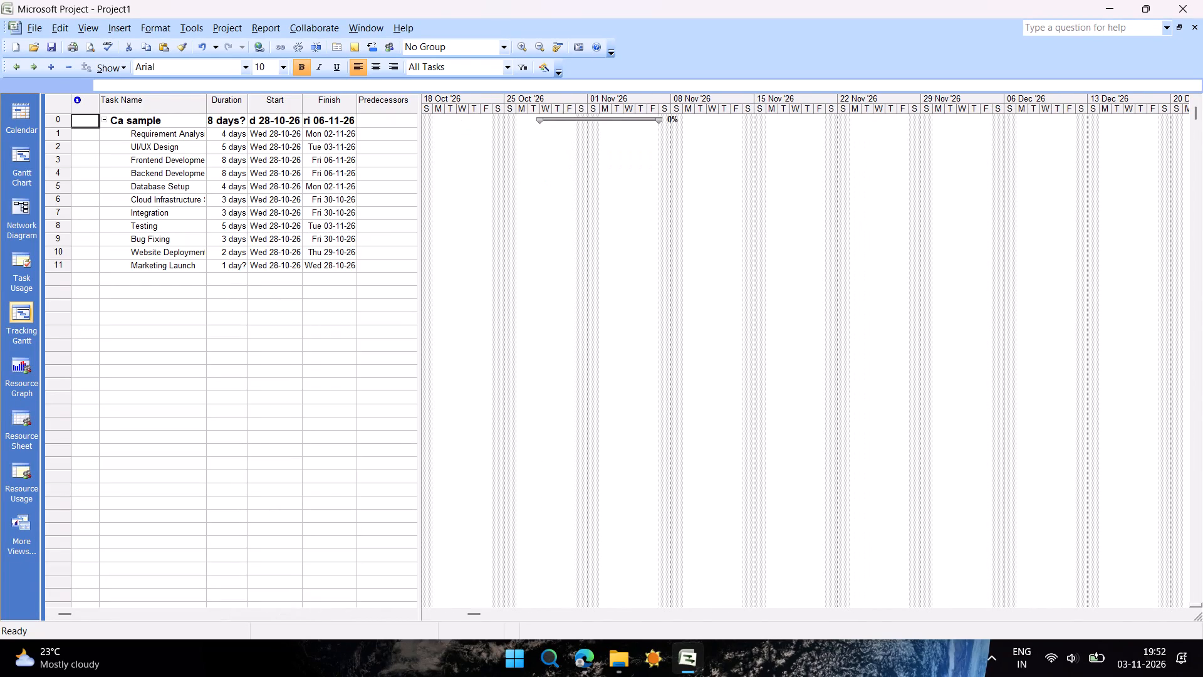
In the Gantt Chart, set predecessors 1, 2, 3 and 4 for UI/UX Design, Frontend Development, Backend Development and Database Setup respectively.
click(18, 149)
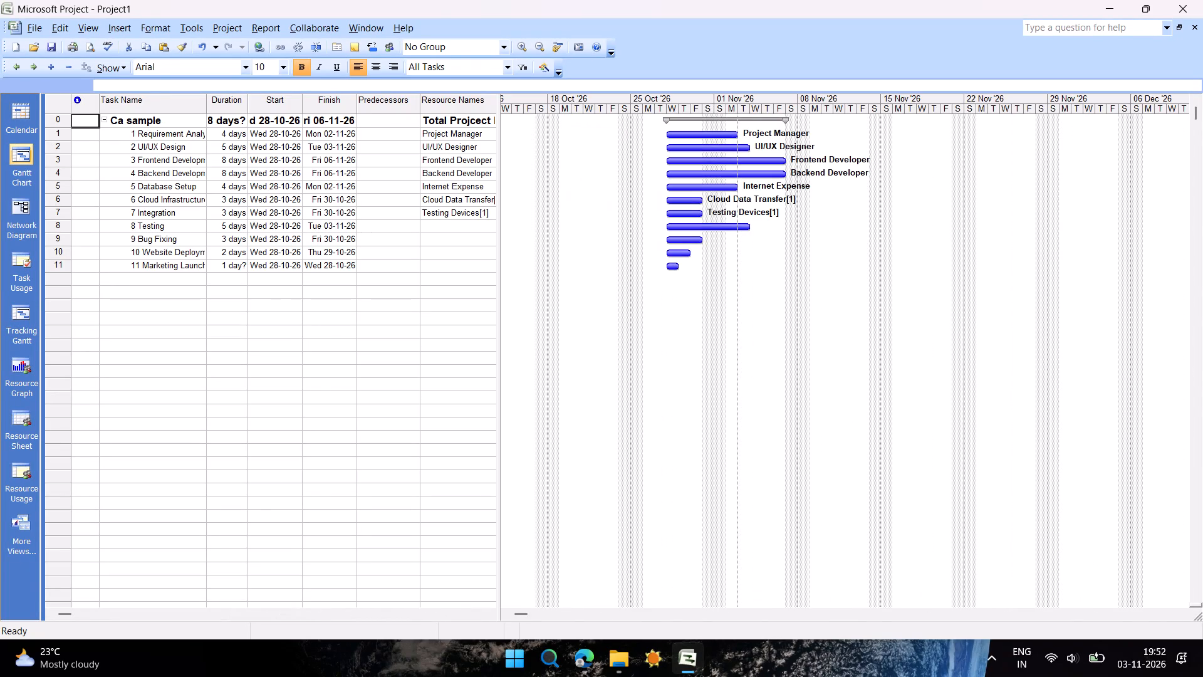
click(365, 147)
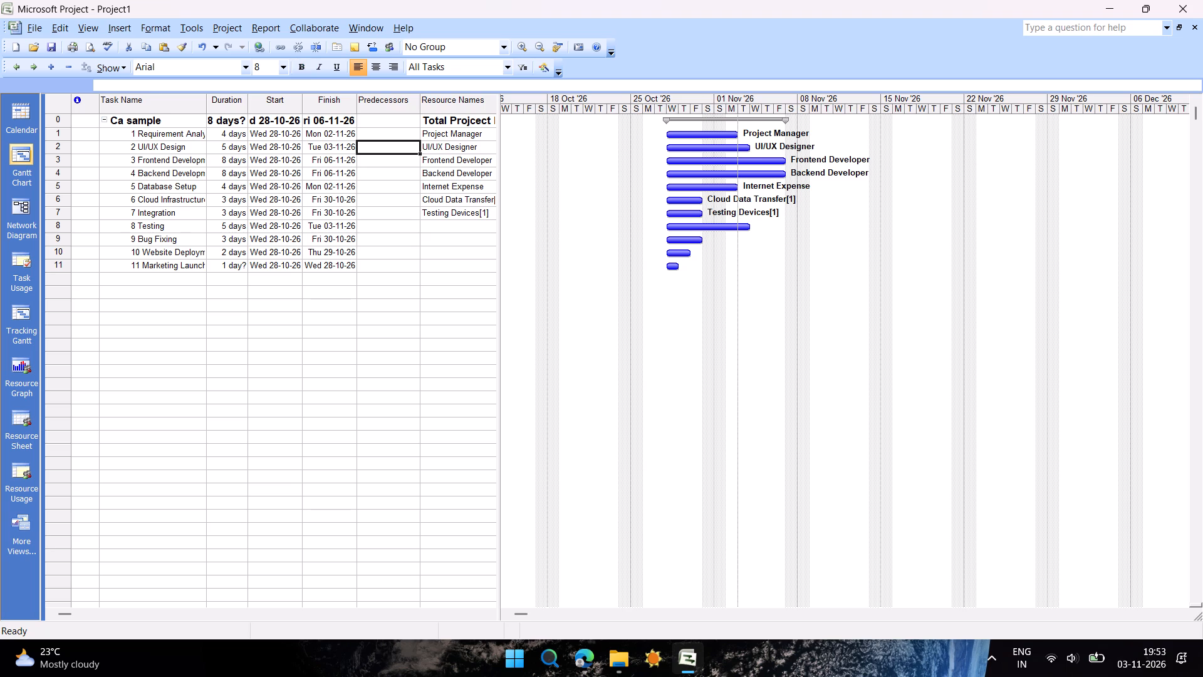
key(1)
key(Return)
key(2)
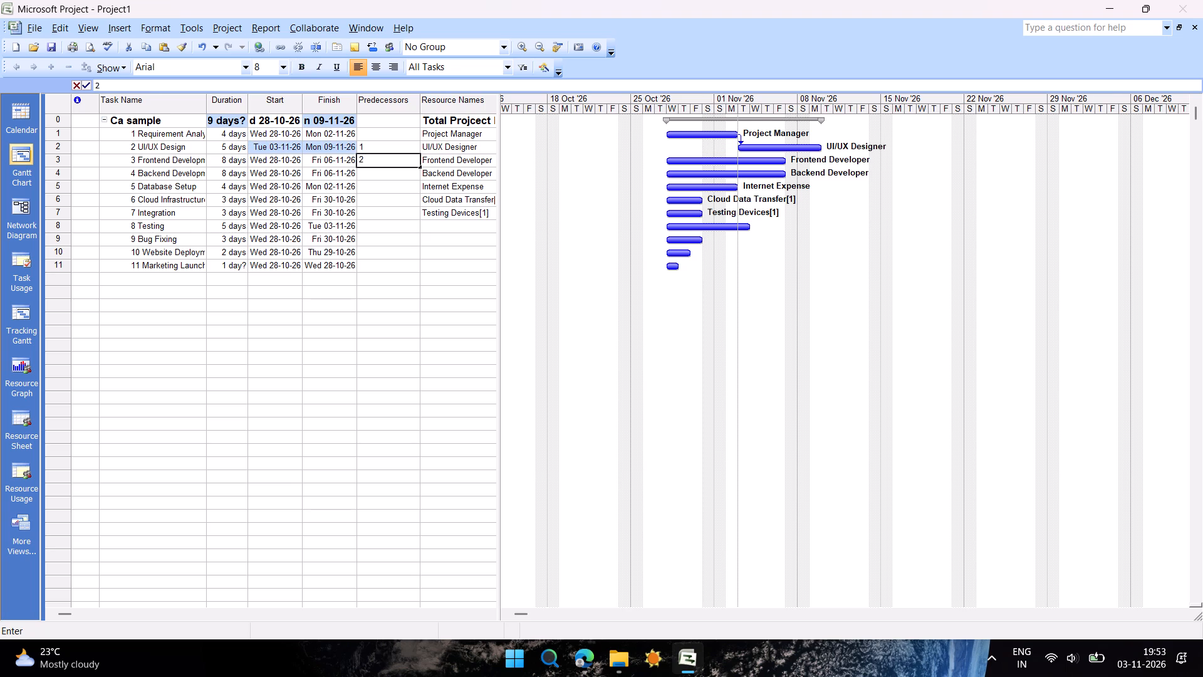
key(Return)
key(3)
key(Return)
key(4)
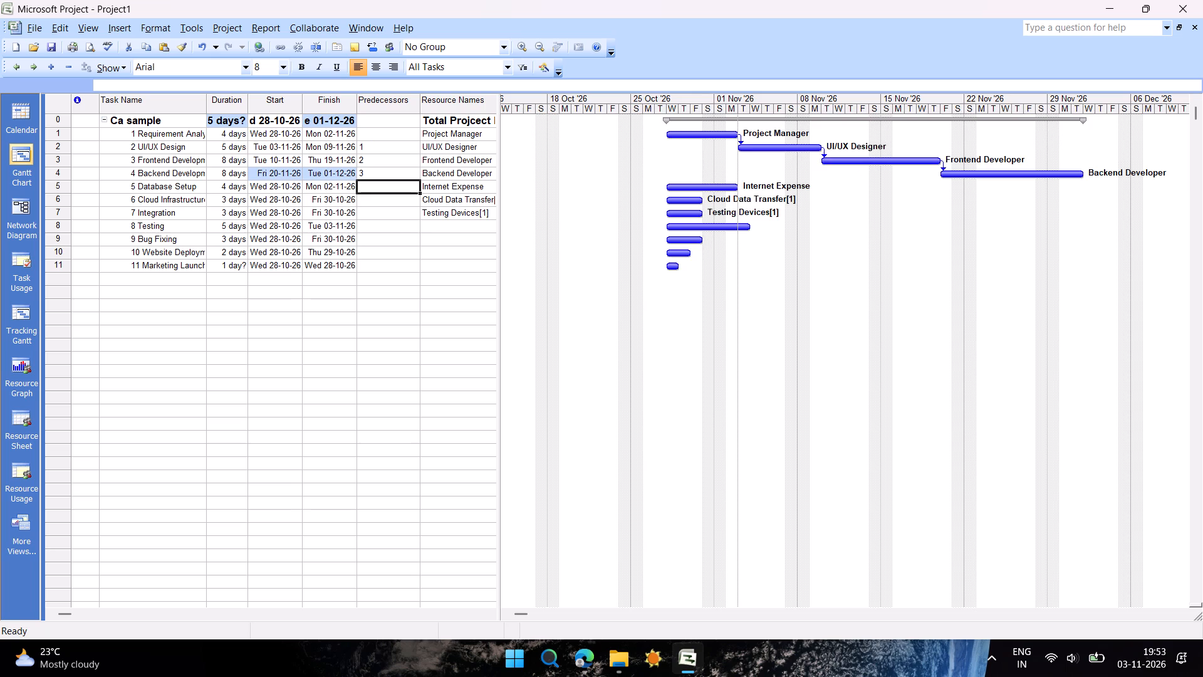
key(Return)
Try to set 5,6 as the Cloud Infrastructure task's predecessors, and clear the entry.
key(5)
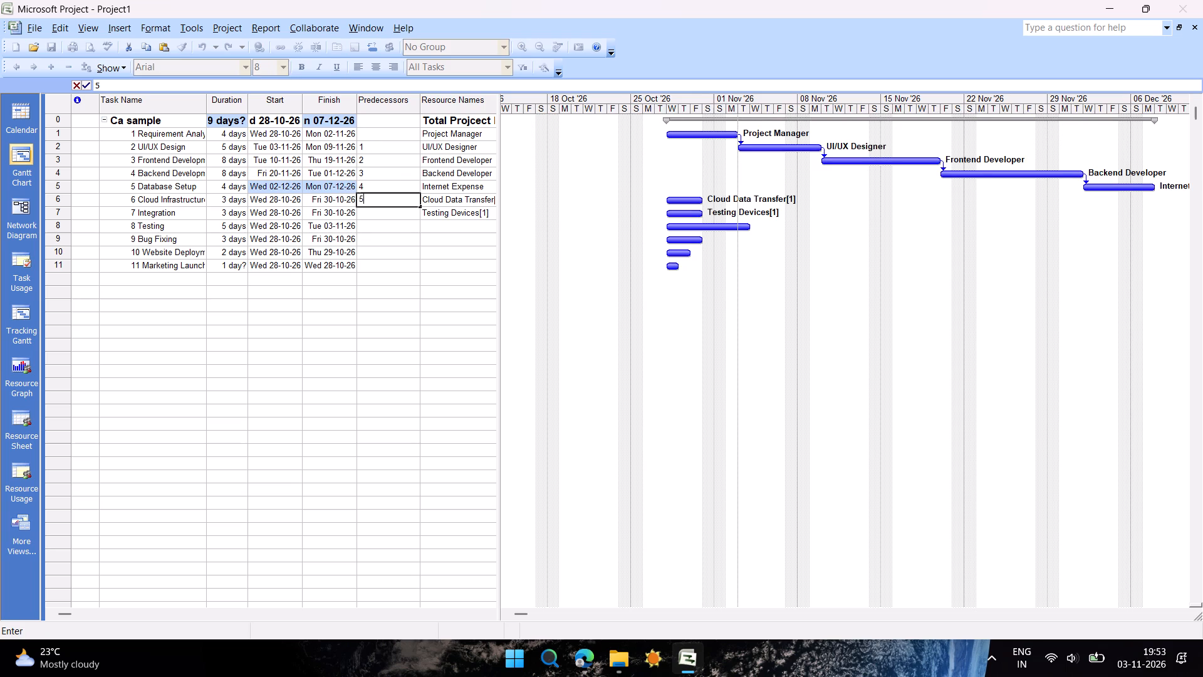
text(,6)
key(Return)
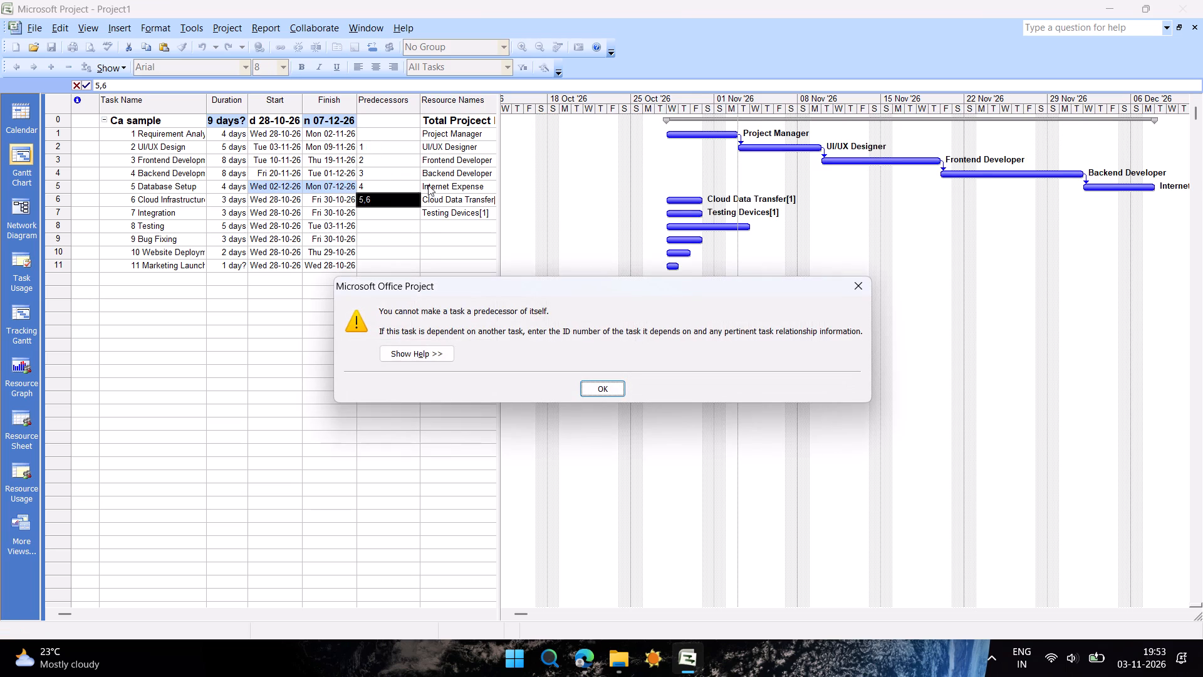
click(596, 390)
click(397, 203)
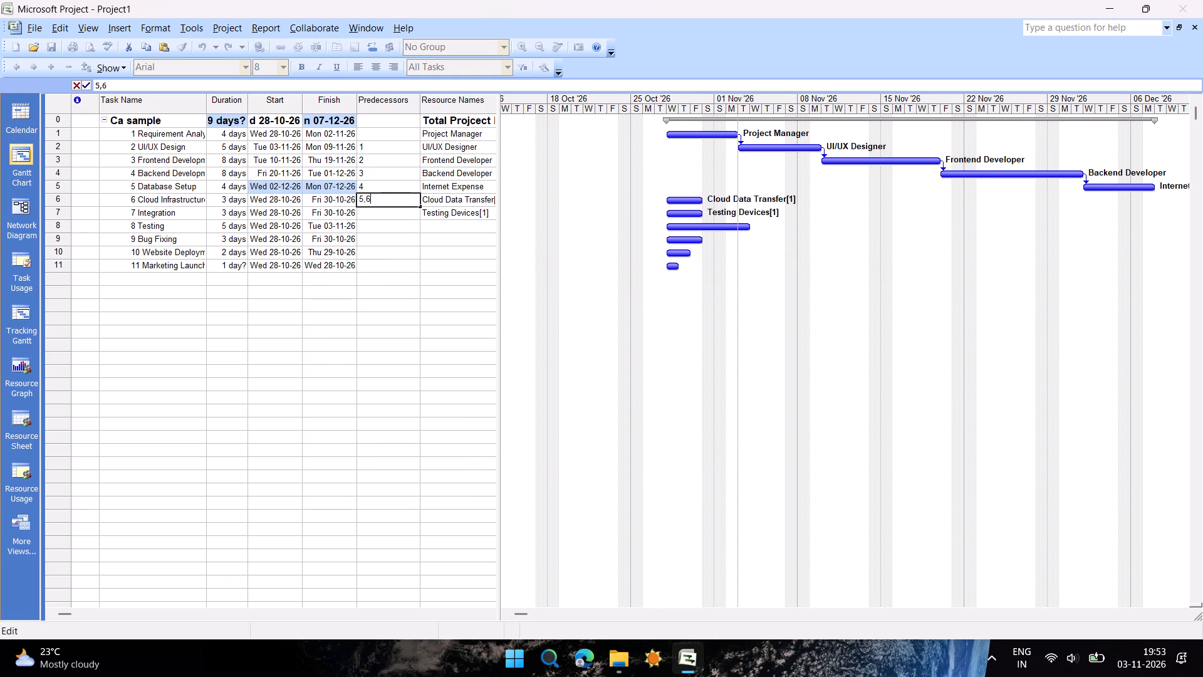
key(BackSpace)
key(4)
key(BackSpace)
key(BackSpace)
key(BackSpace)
Set 4,5 as the predecessors of the Cloud Infrastructure task.
key(4)
key(period)
key(BackSpace)
text(,5)
key(Return)
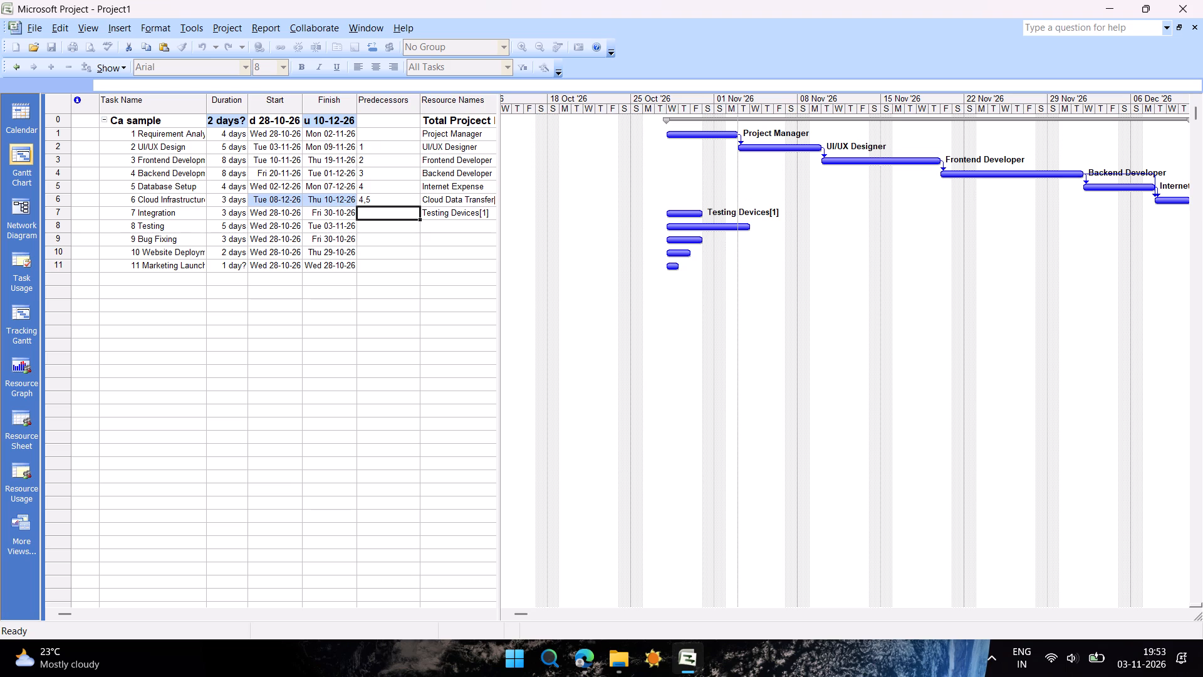
Set predecessors 6, 7, 8, 9 and 10 for Integration, Testing, Bug Fixing, Website Deployment and Marketing Launch respectively.
key(6)
key(Return)
key(7)
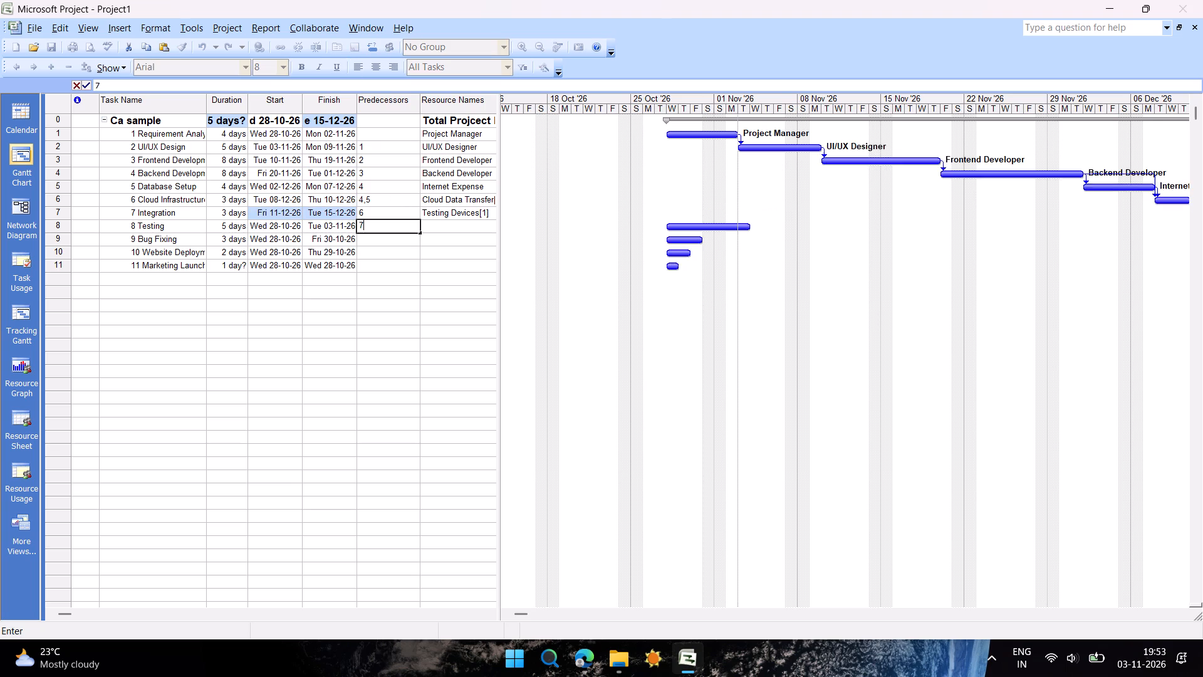
key(Return)
key(8)
key(Return)
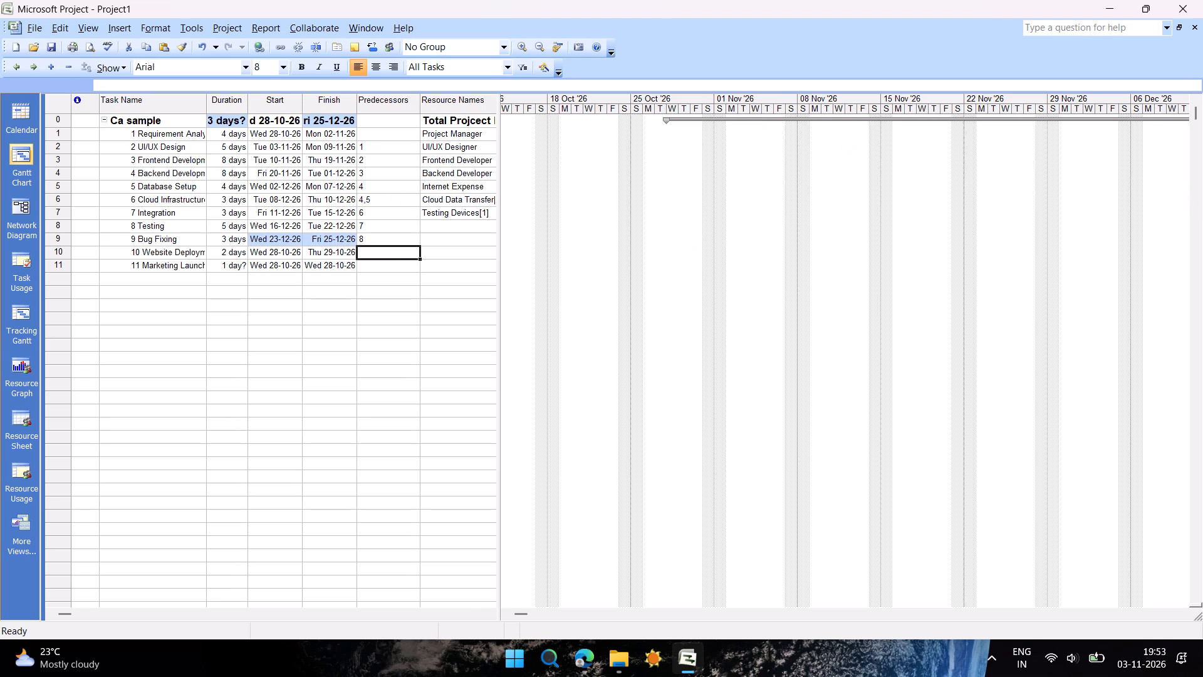
key(9)
key(Return)
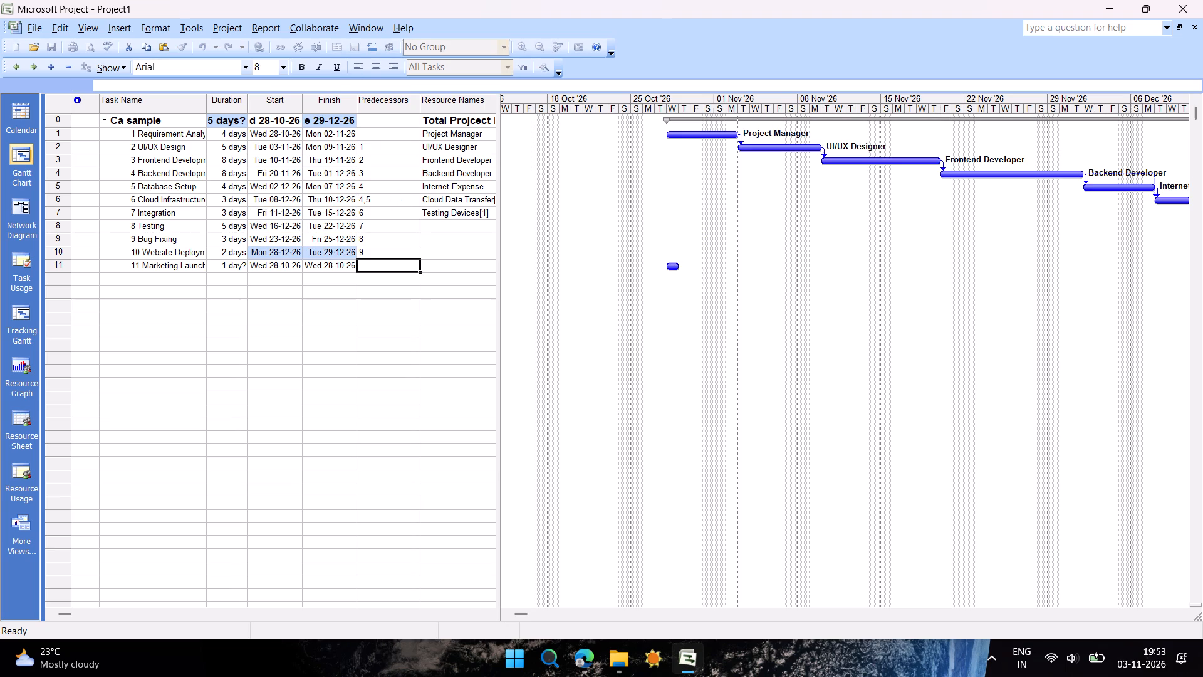
text(10)
key(Return)
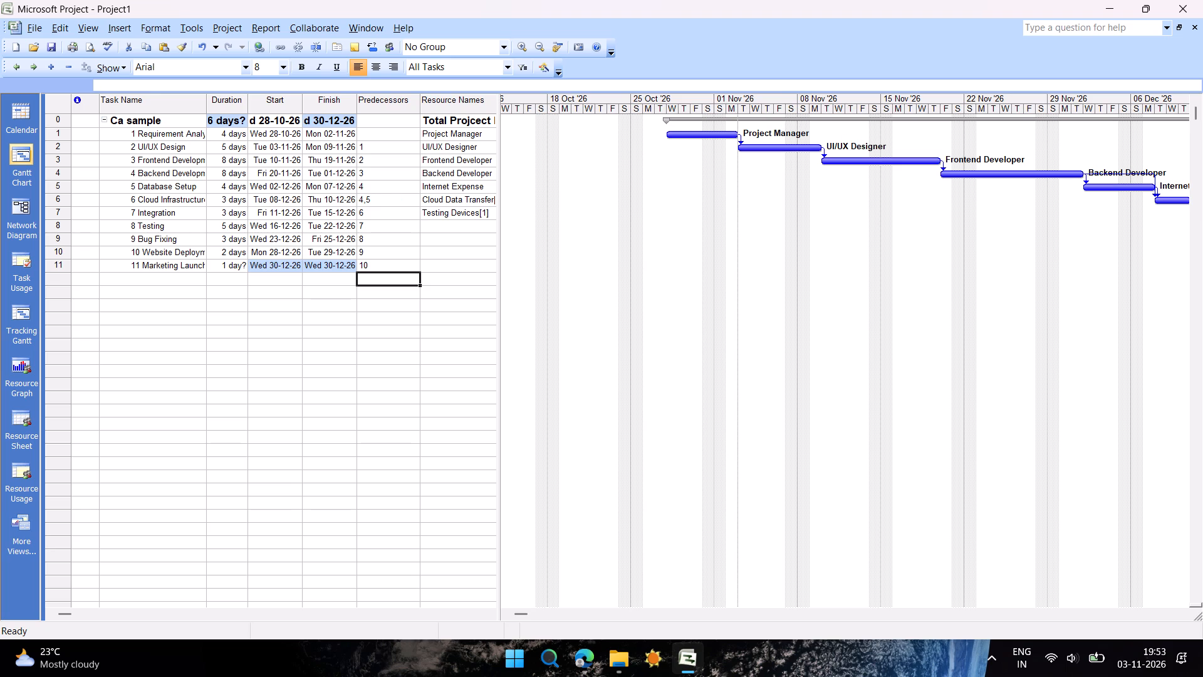
Insert a Cost column before the Finish column in the Gantt Chart table.
right_click(351, 101)
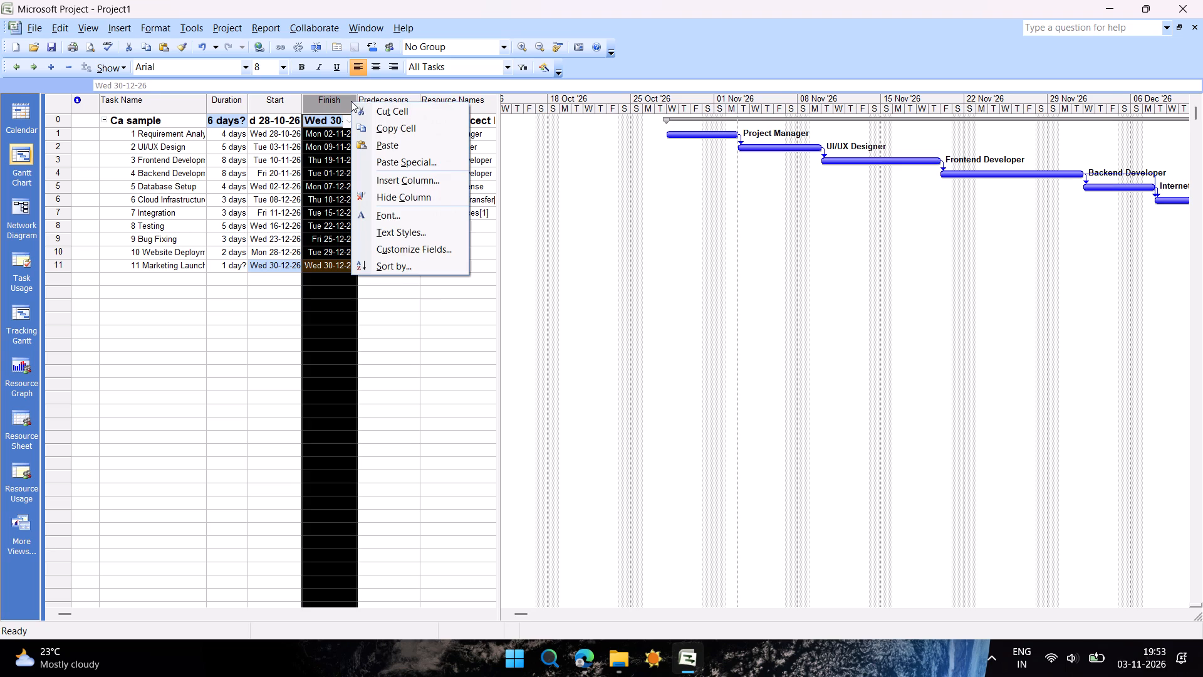
click(311, 357)
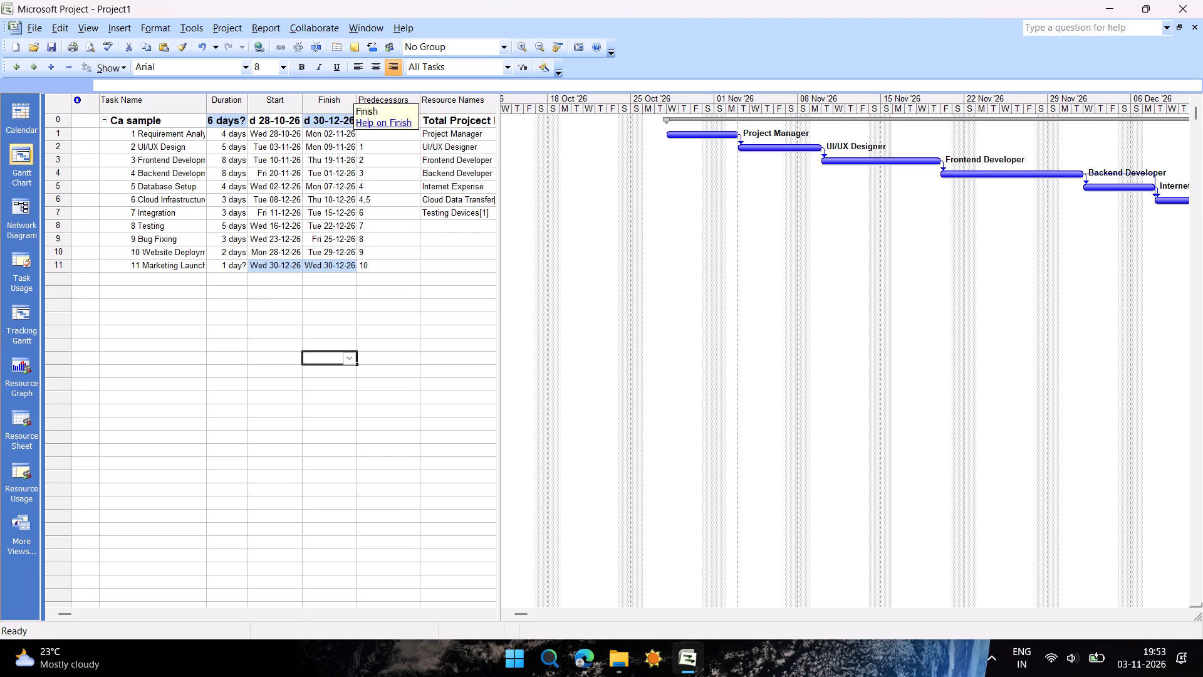
right_click(350, 100)
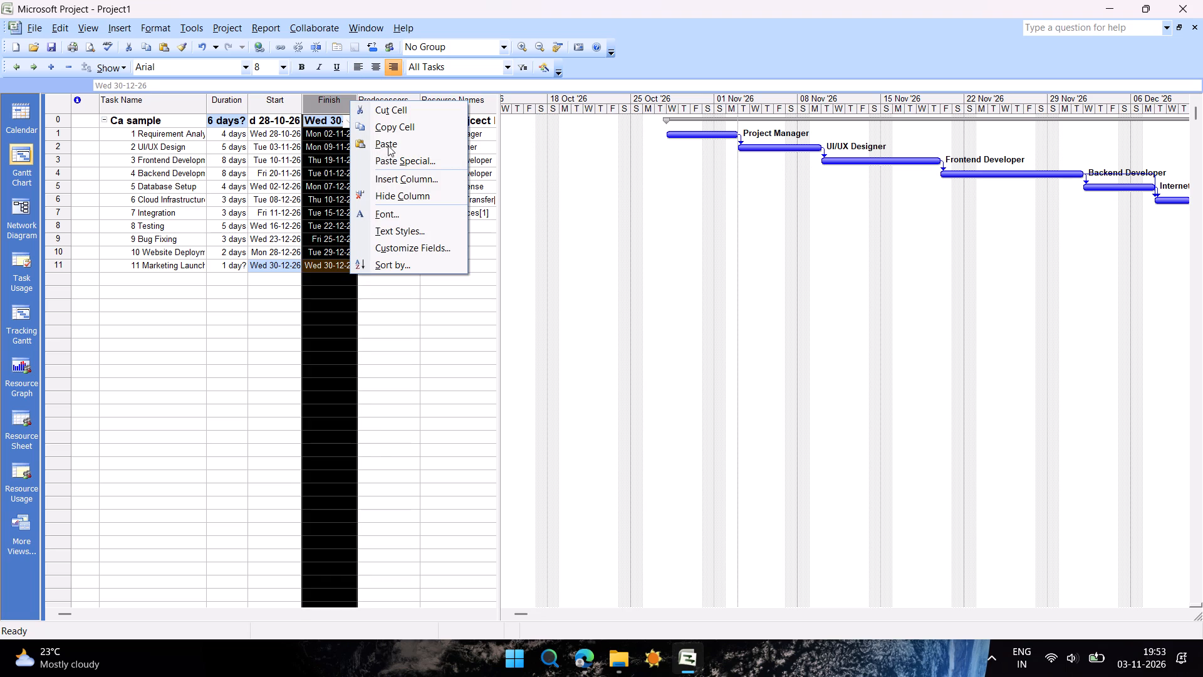
click(392, 179)
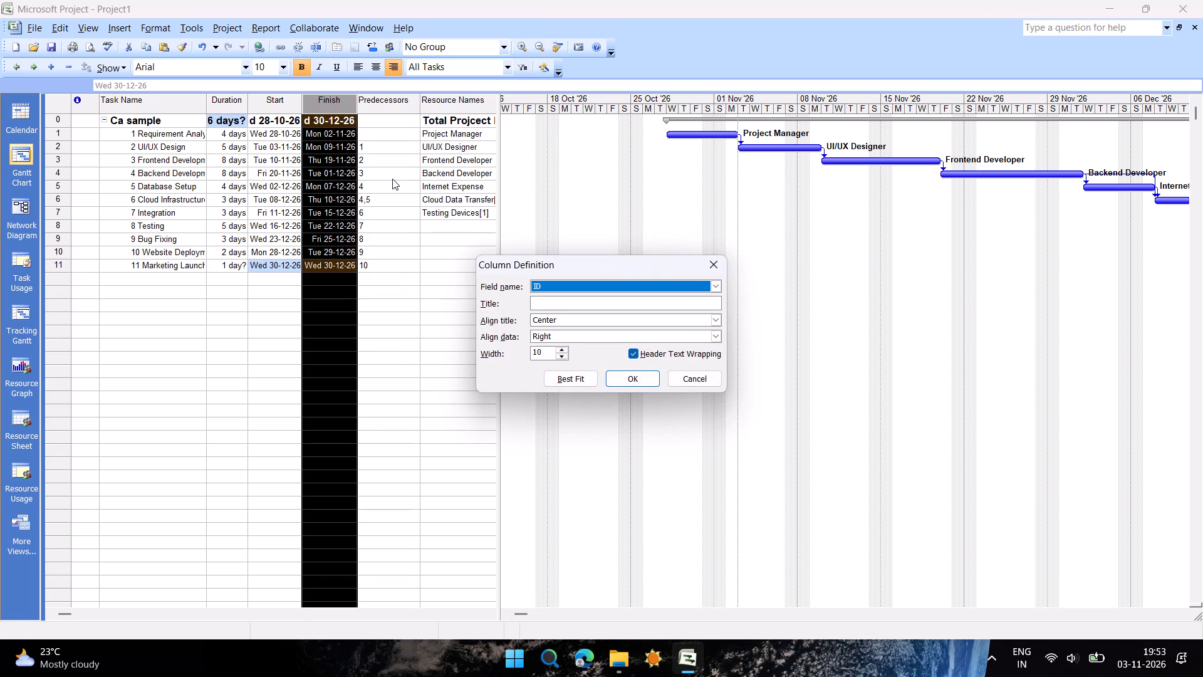
text(cos)
key(Return)
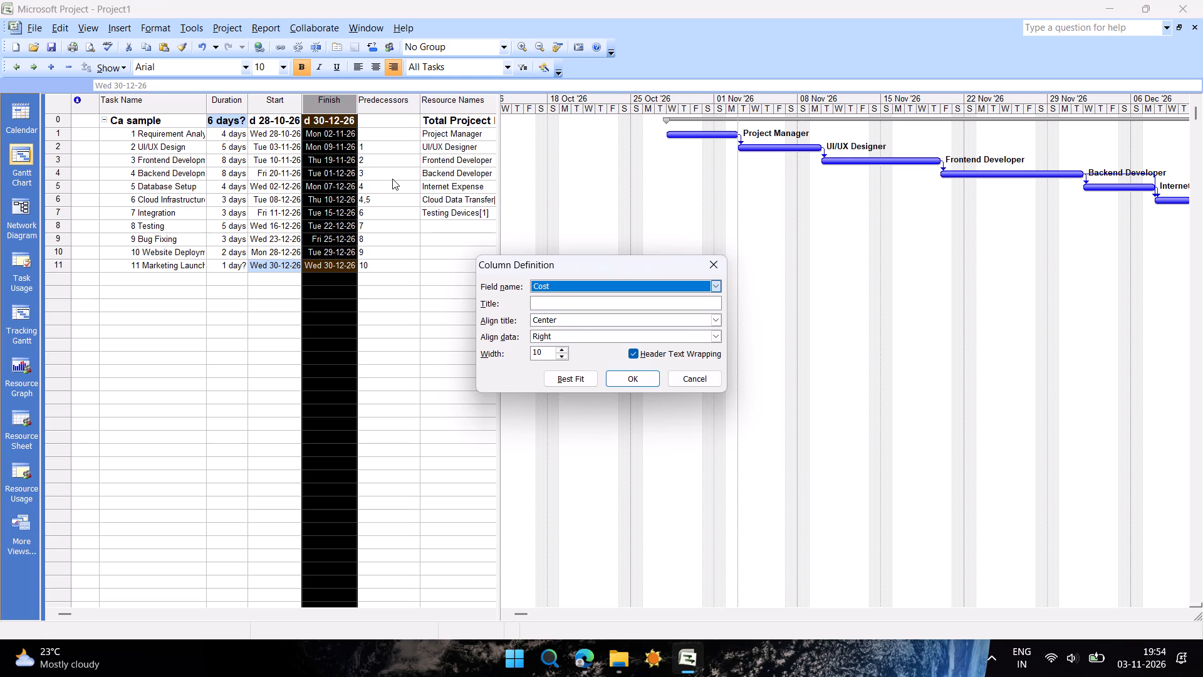
click(638, 379)
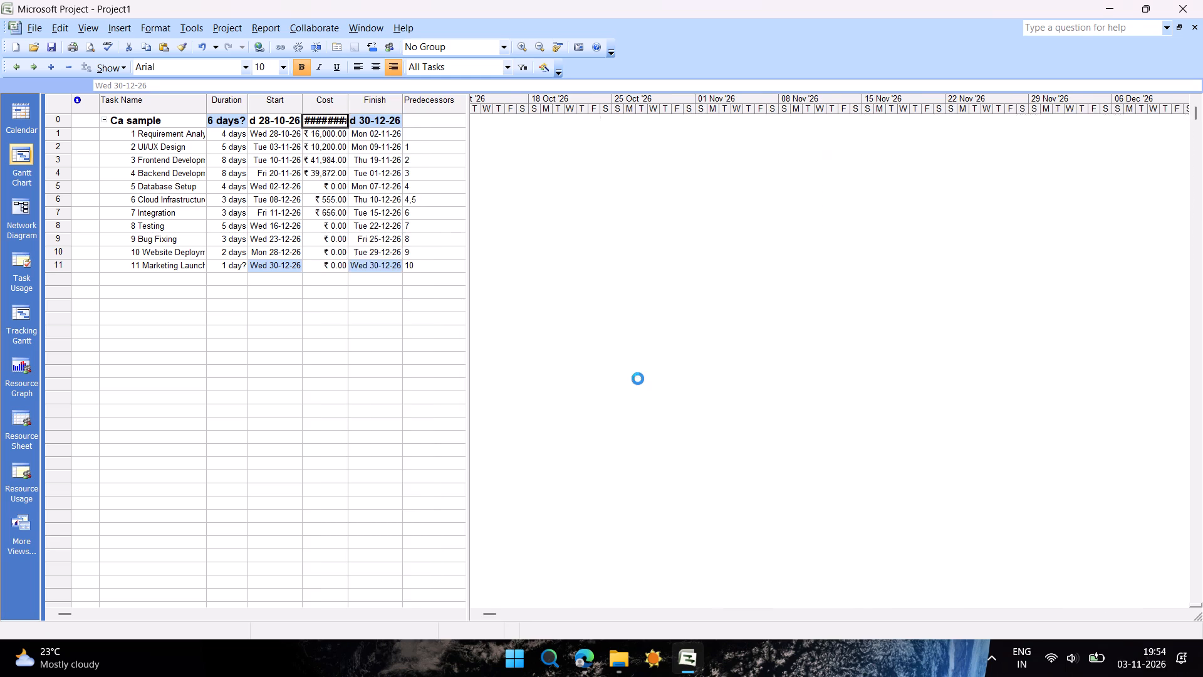
Insert an Overtime Cost column before the Finish column and widen the table area to reveal the Predecessors column.
right_click(352, 100)
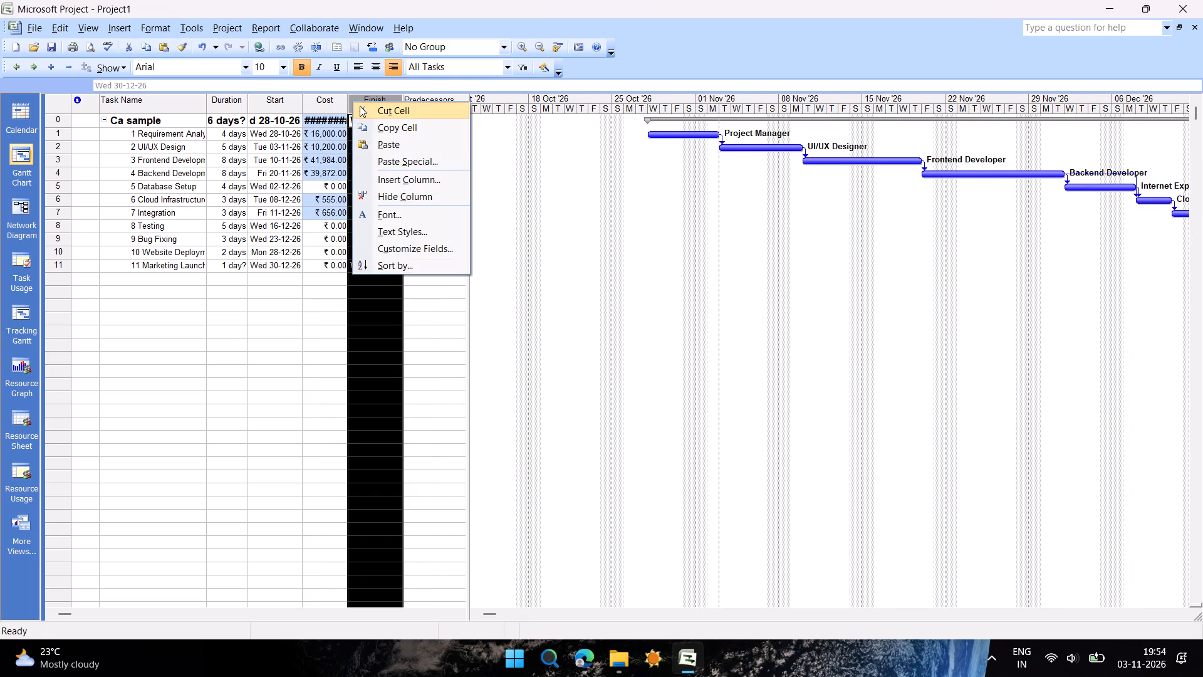
click(405, 186)
text(ov)
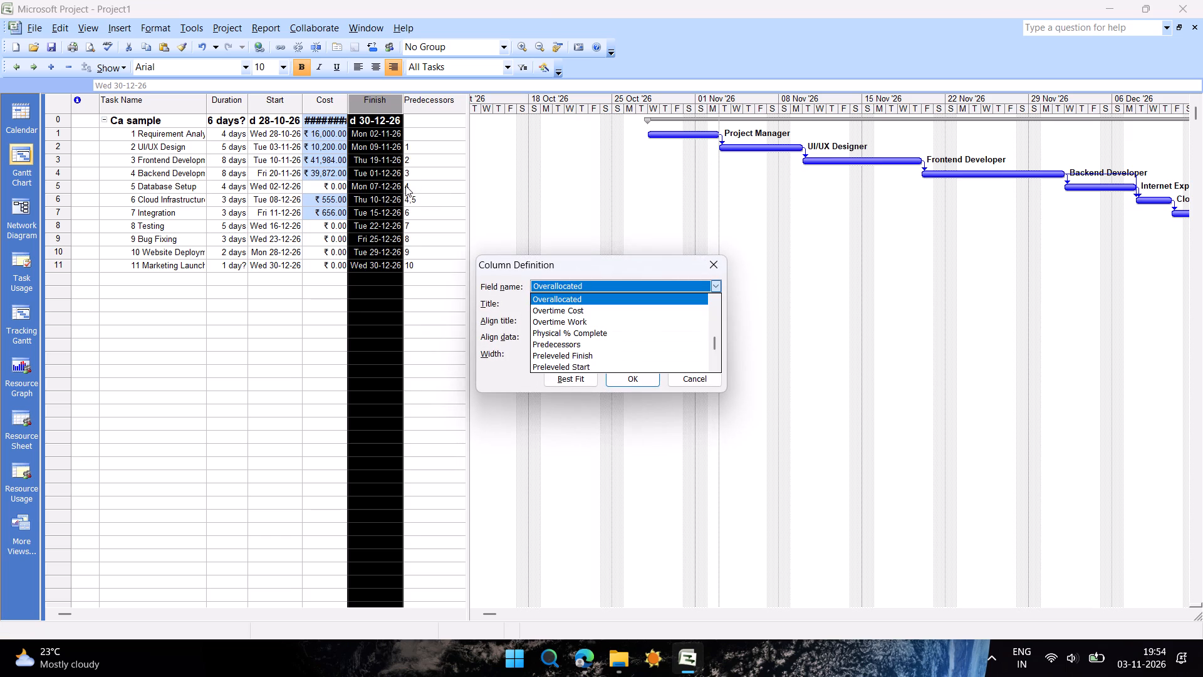
key(Down)
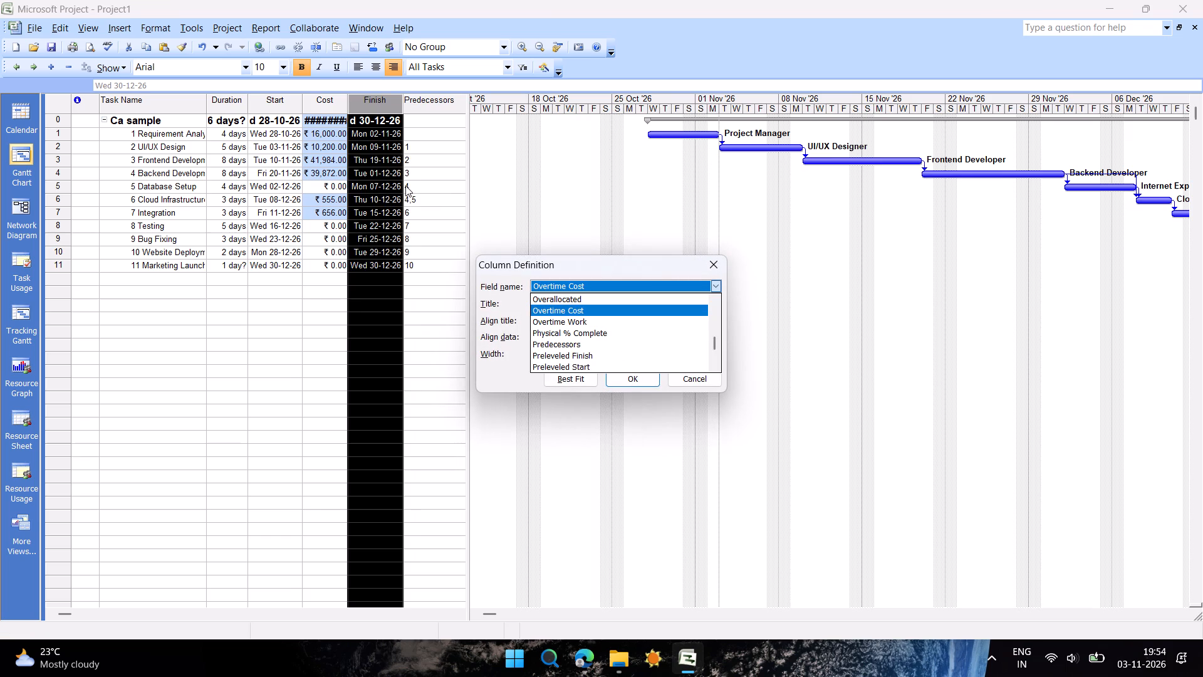
key(Return)
click(634, 379)
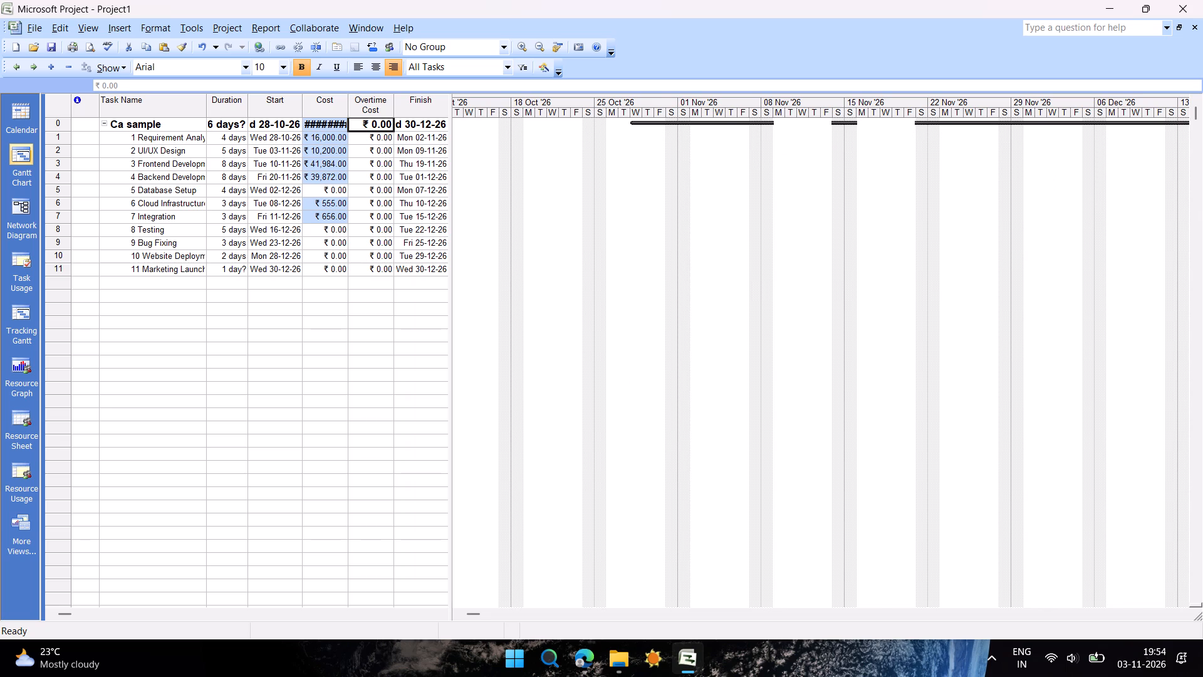
drag(450, 293, 486, 283)
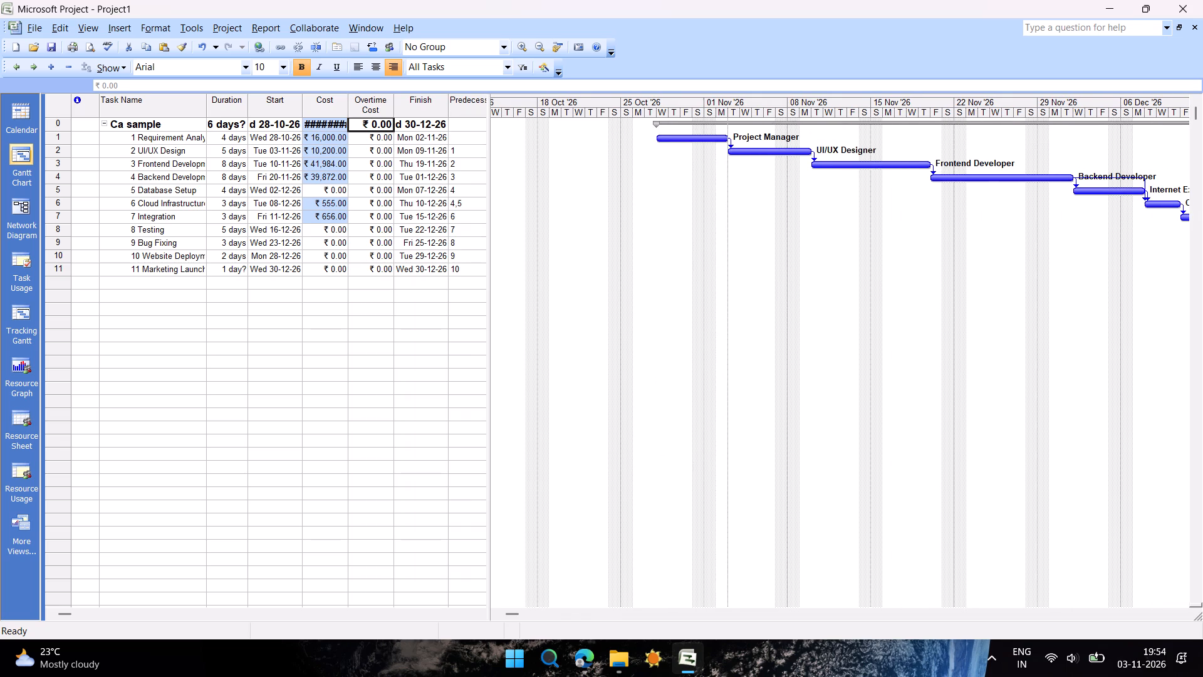
Switch to the Task Usage view and widen its table area past the Finish column.
click(17, 322)
click(20, 281)
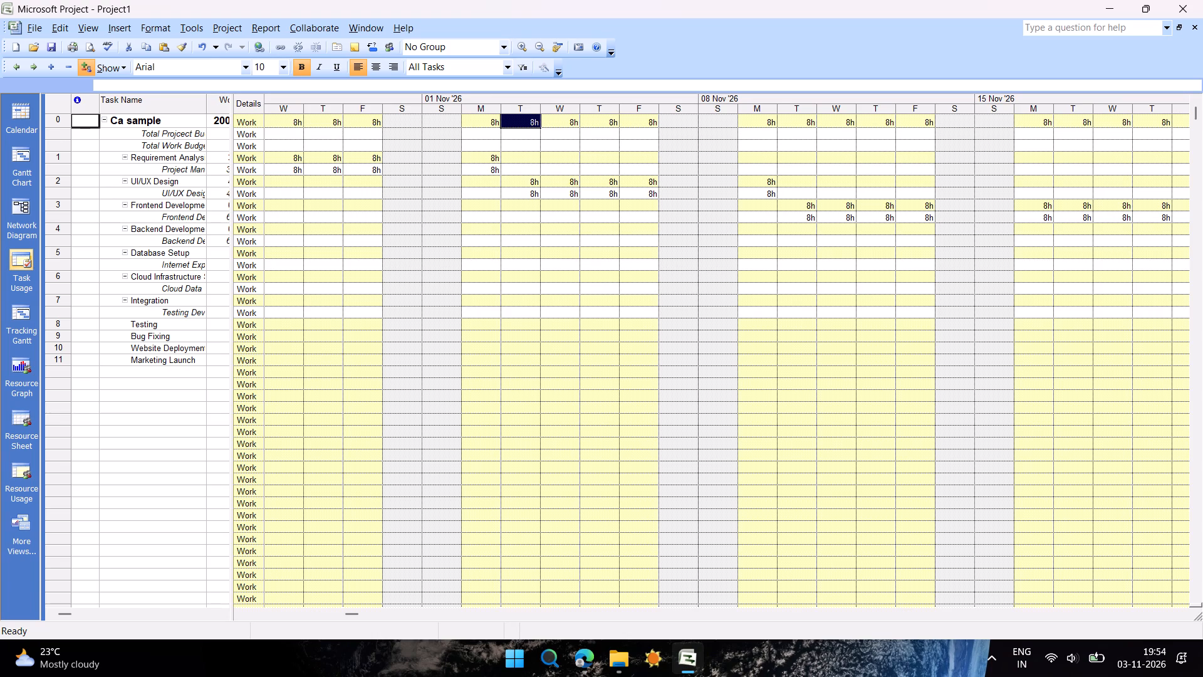
drag(231, 270, 447, 262)
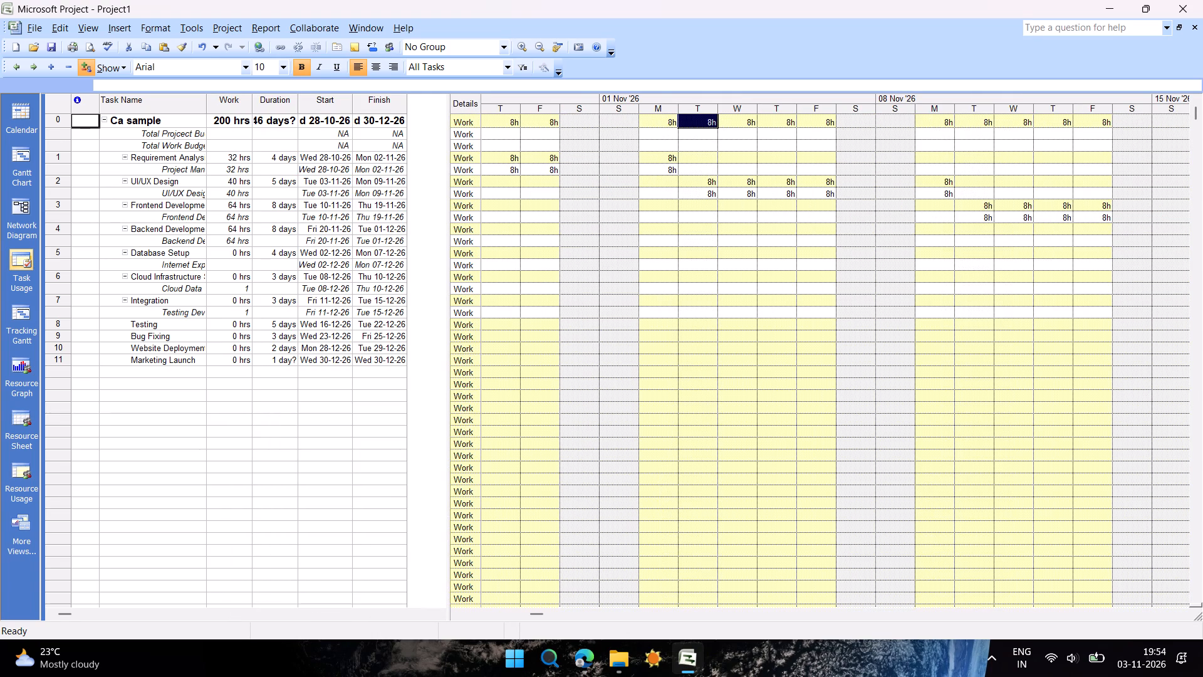
drag(447, 130, 593, 101)
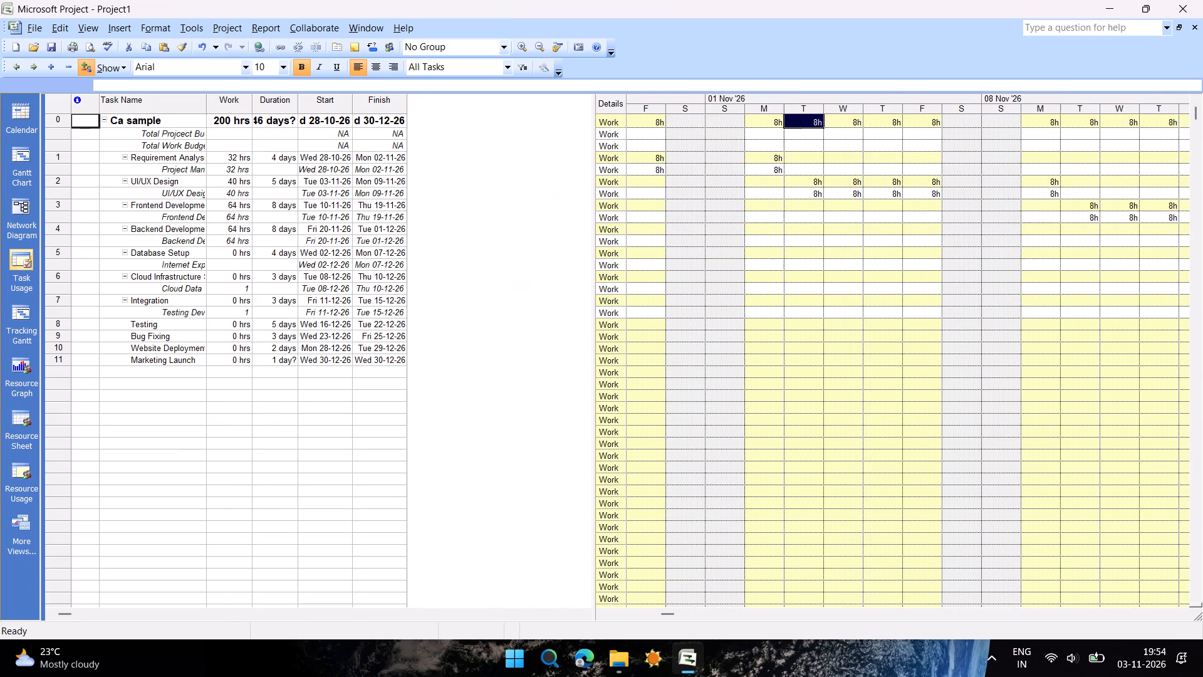
Insert a Cost column before the Start column in the Task Usage table.
right_click(305, 98)
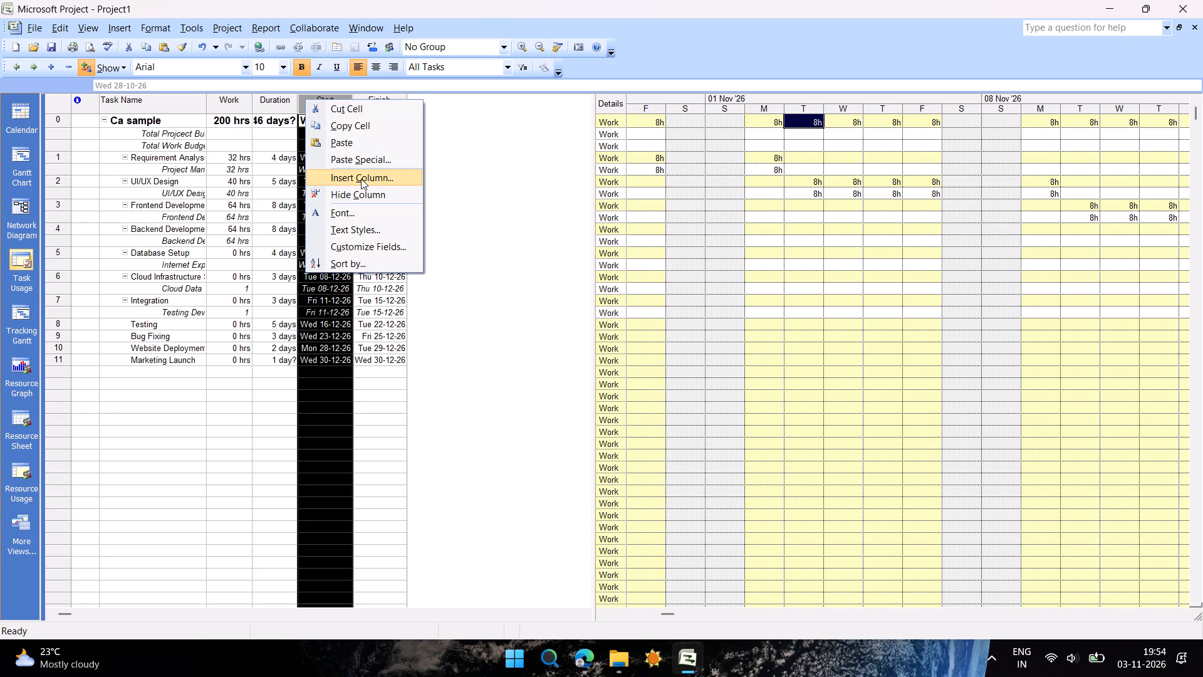
click(361, 179)
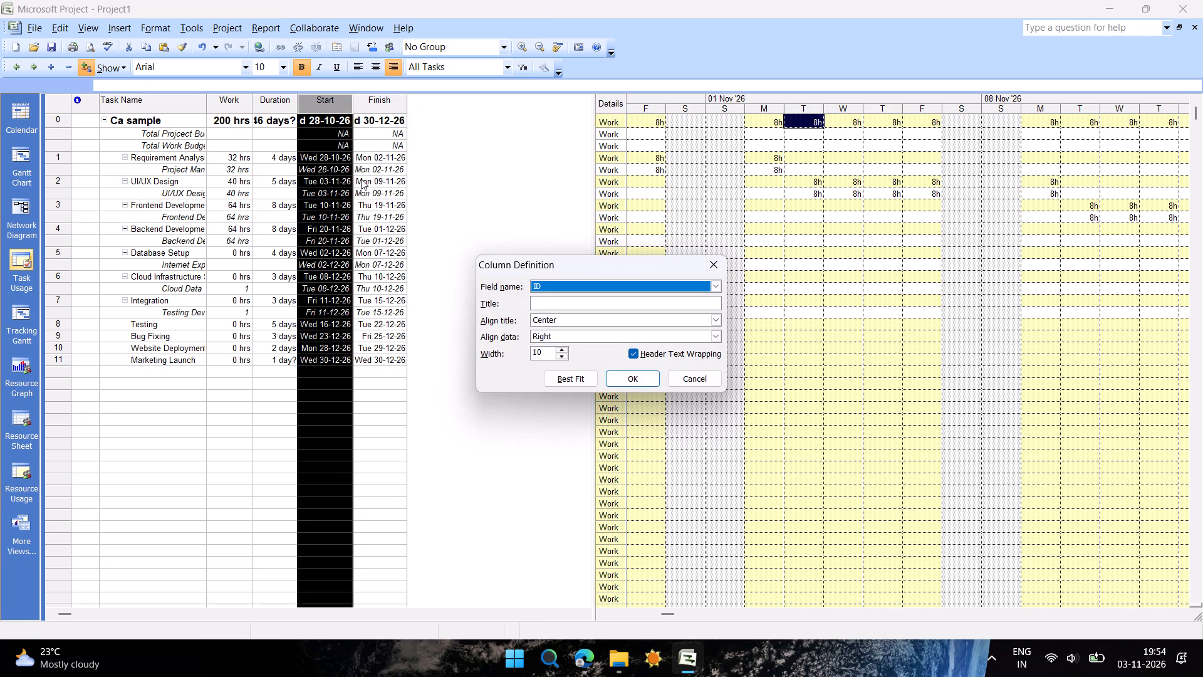
text(co)
text(st)
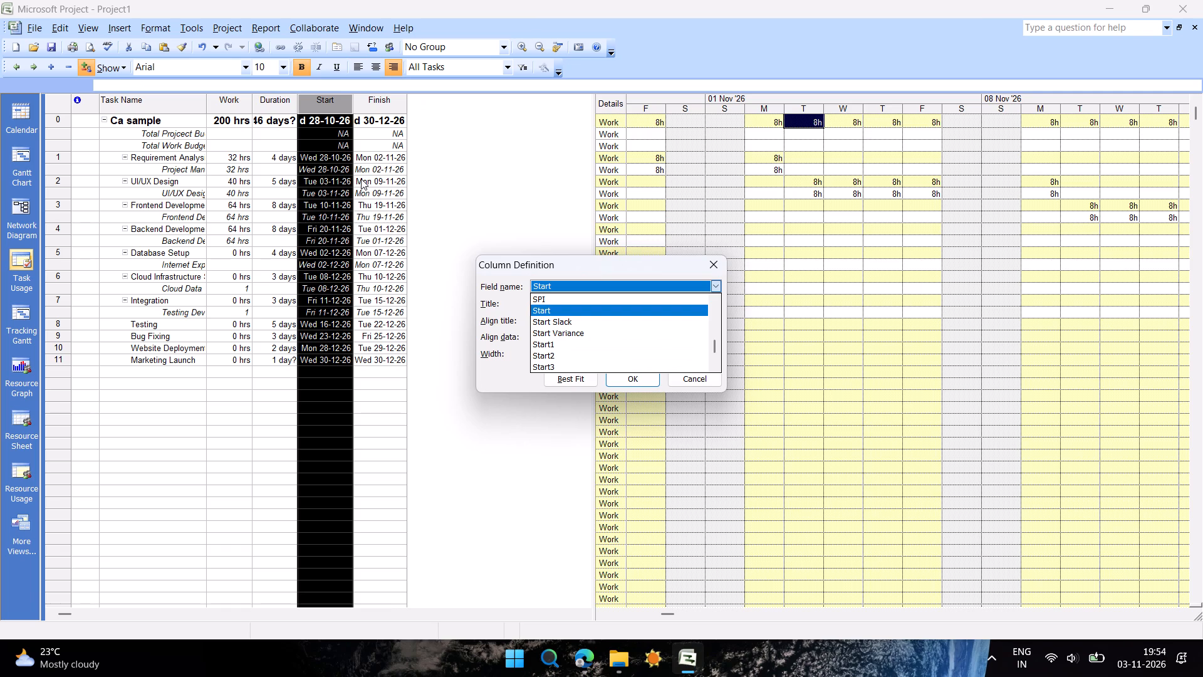
key(BackSpace)
key(BackSpace)
key(BackSpace)
text(co)
key(Down)
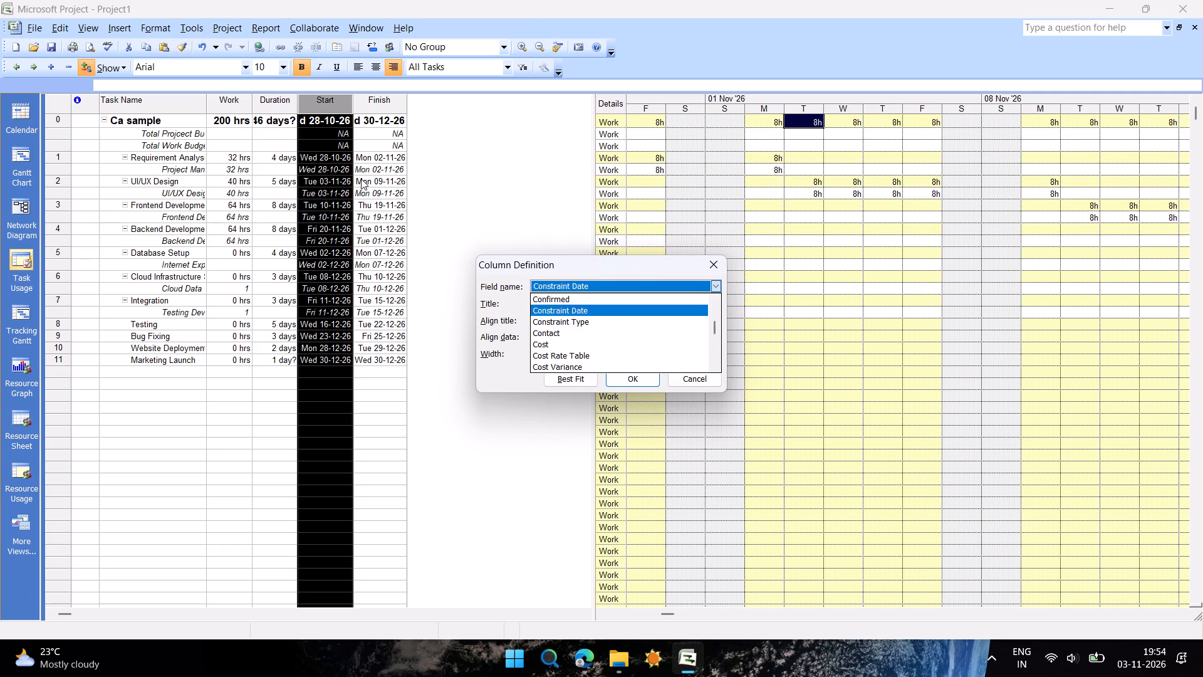
key(Down)
key(Down)
key(Down)
key(Return)
key(Return)
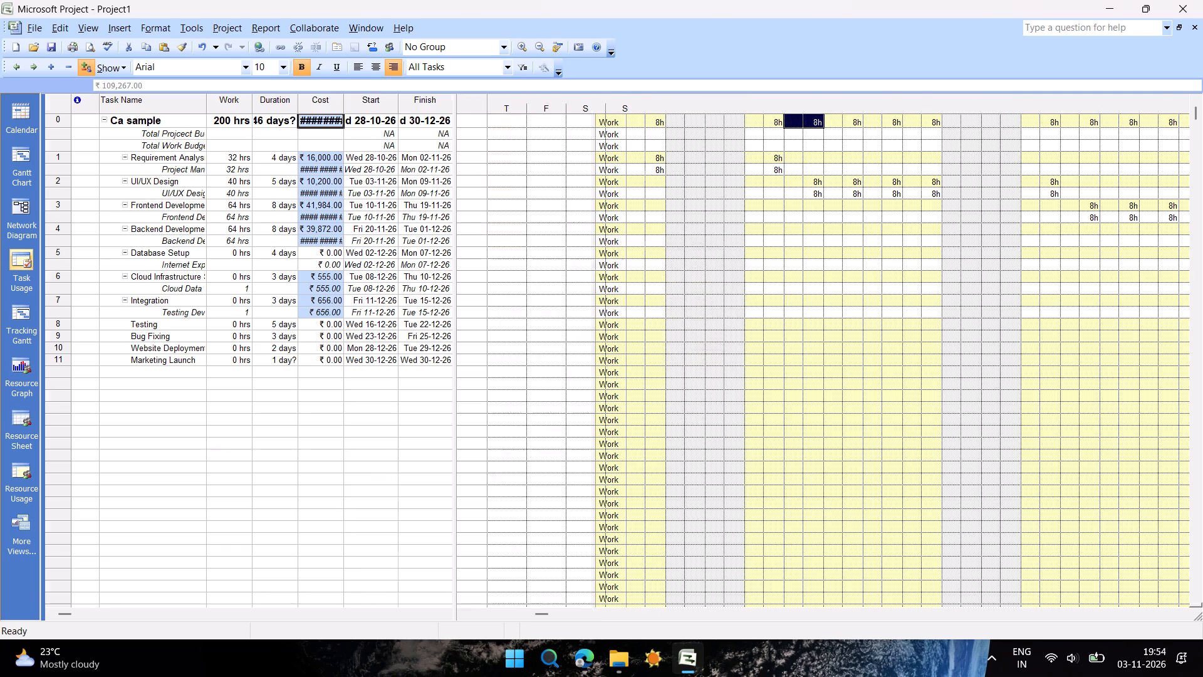
key(a)
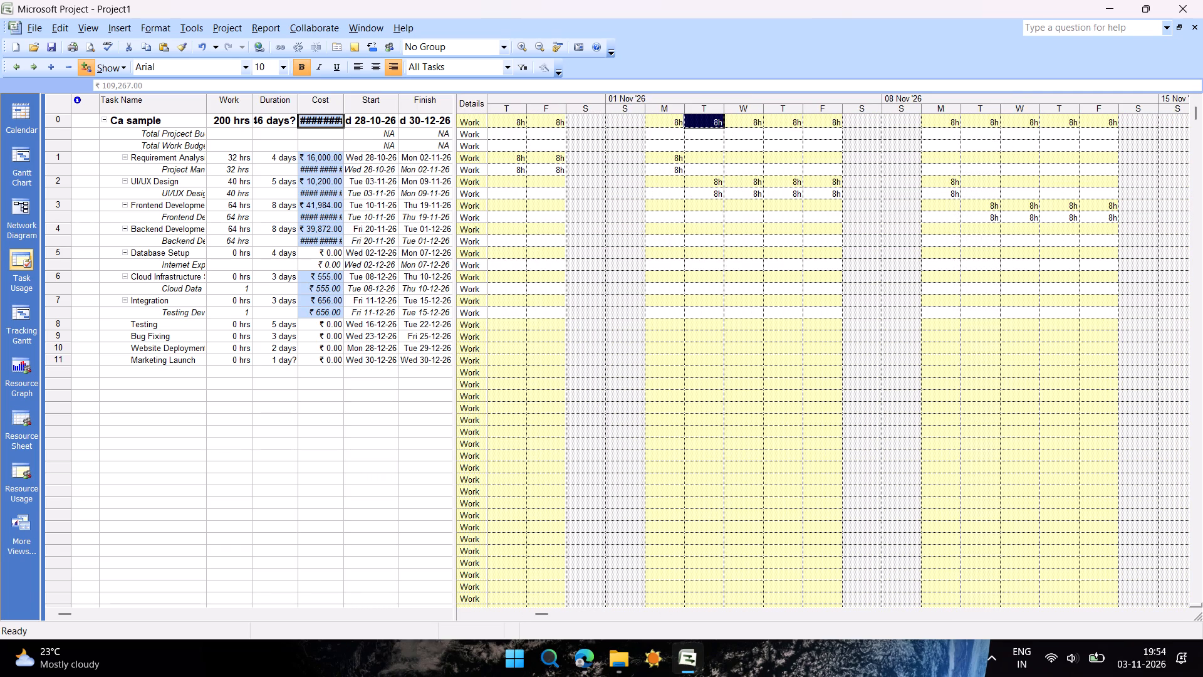
Insert a Budget Cost column between the Cost and Start columns in the Task Usage table.
right_click(346, 102)
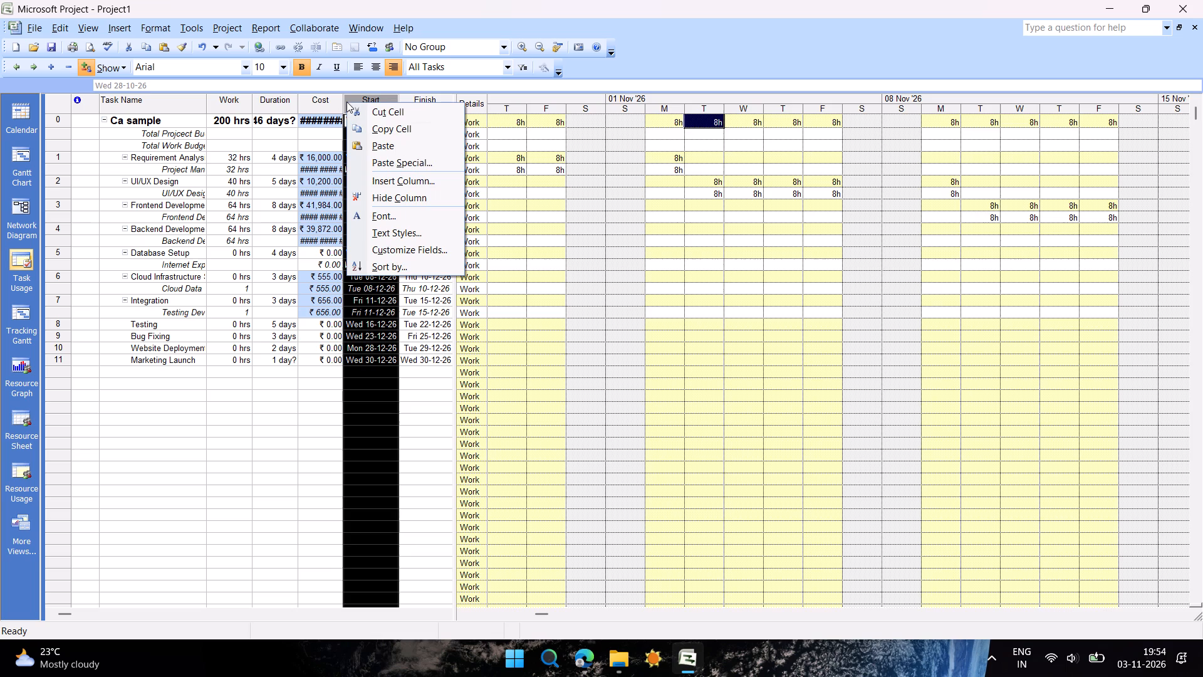
click(392, 176)
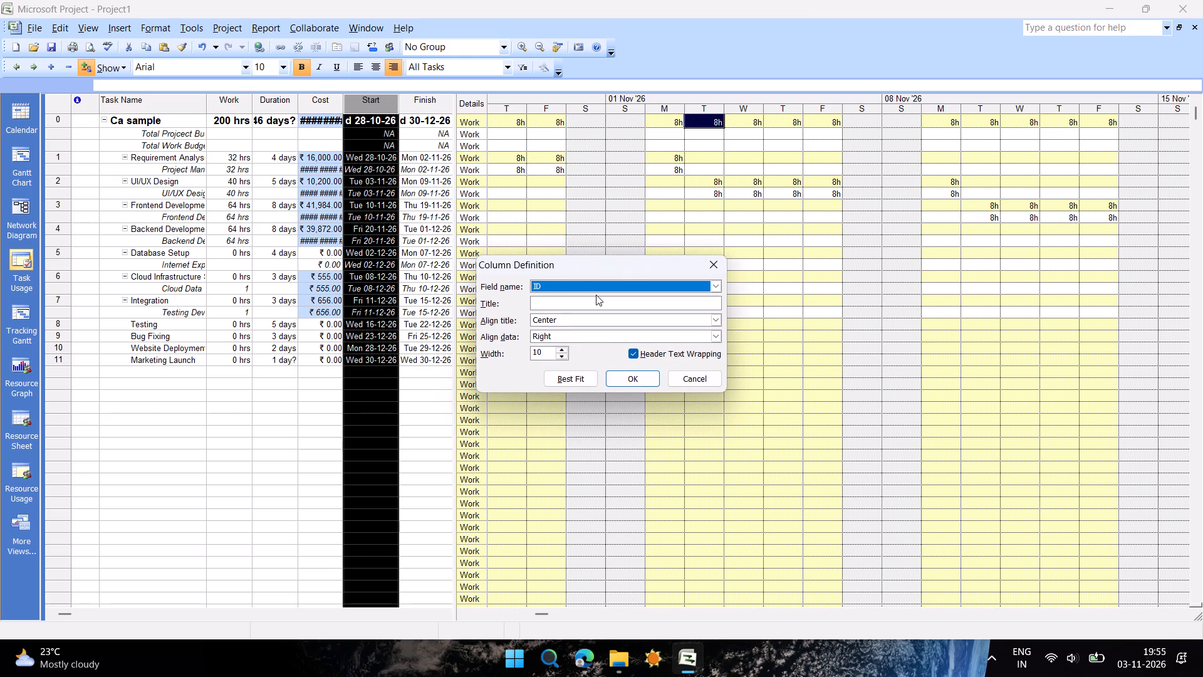
text(bu)
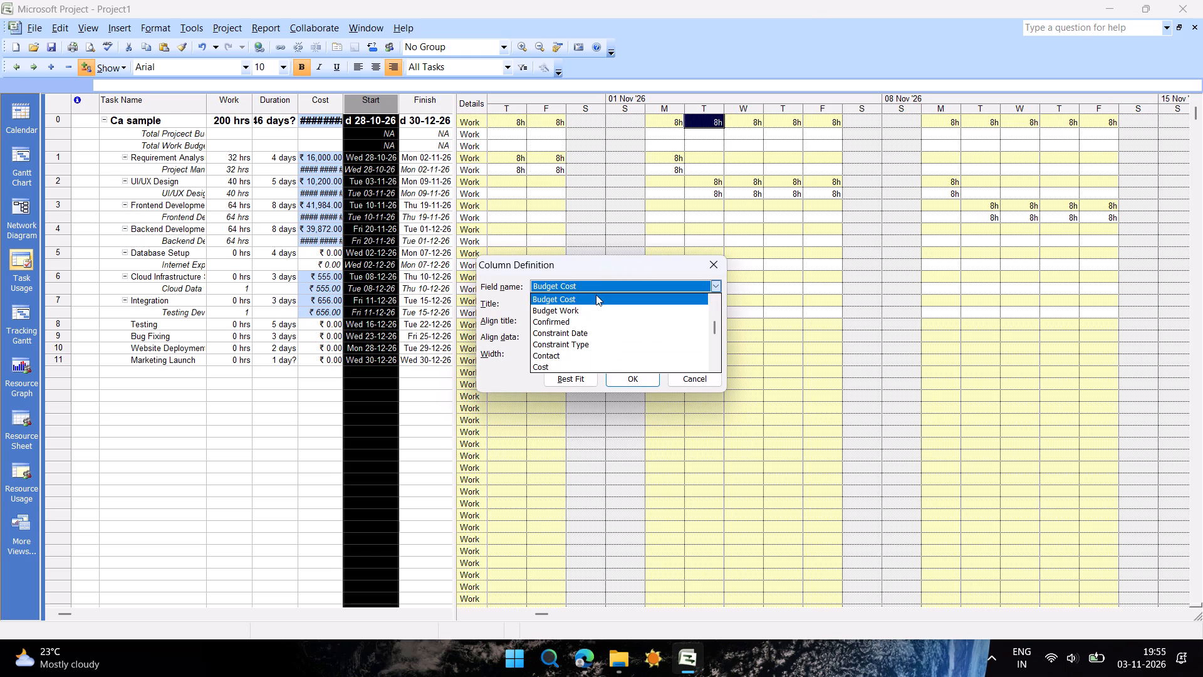
key(Return)
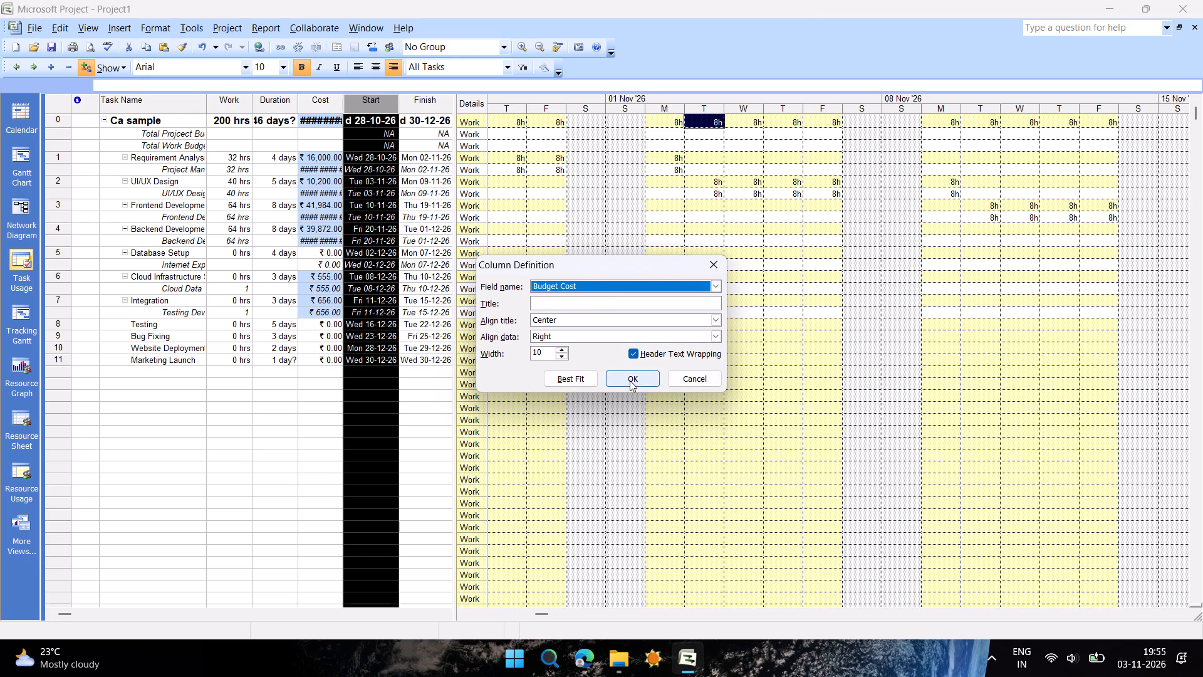
click(630, 380)
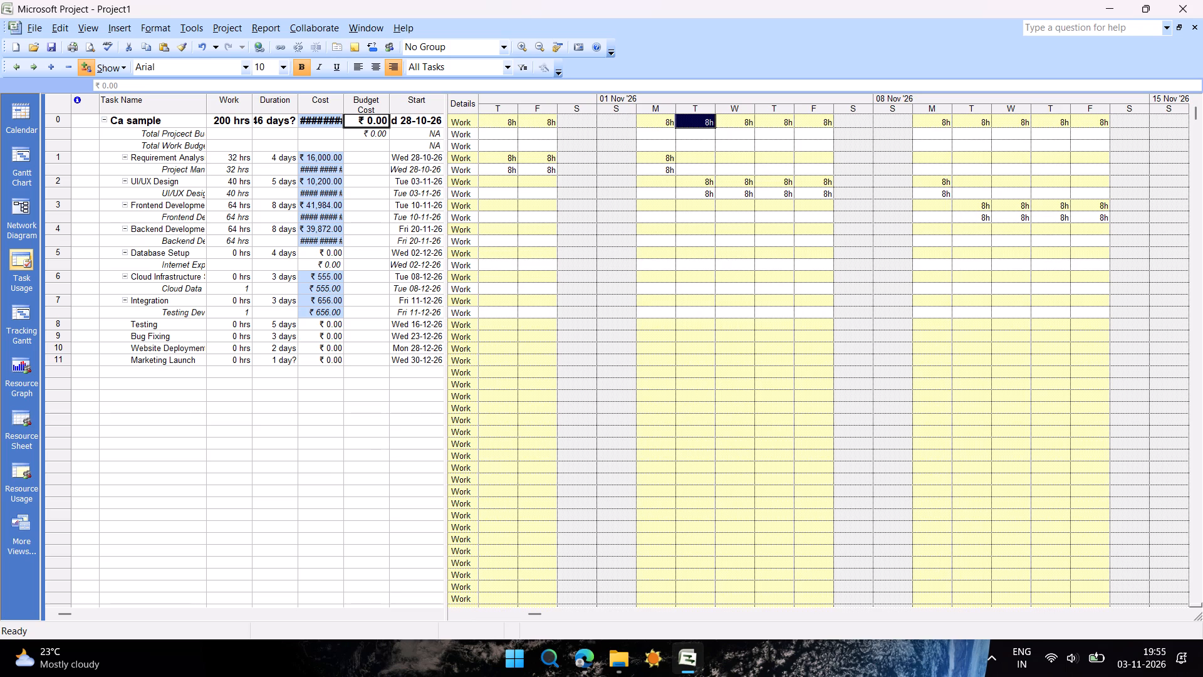
Insert a Budget Work column between the Budget Cost and Start columns in the Task Usage table.
click(391, 97)
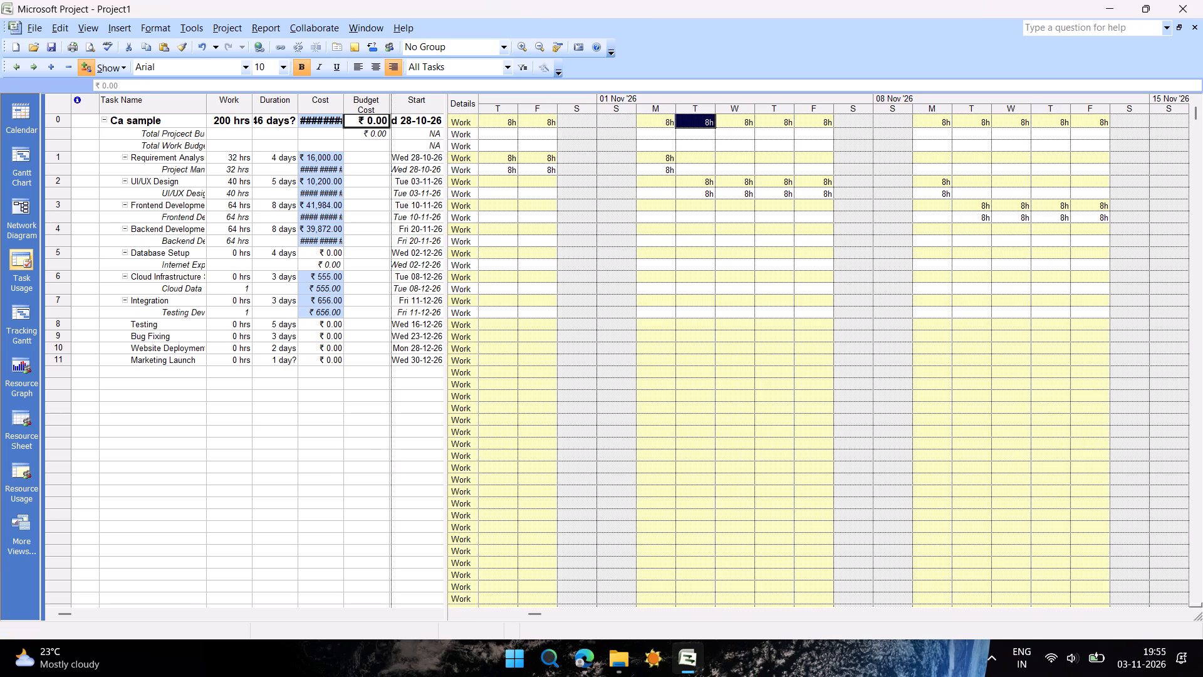
right_click(394, 101)
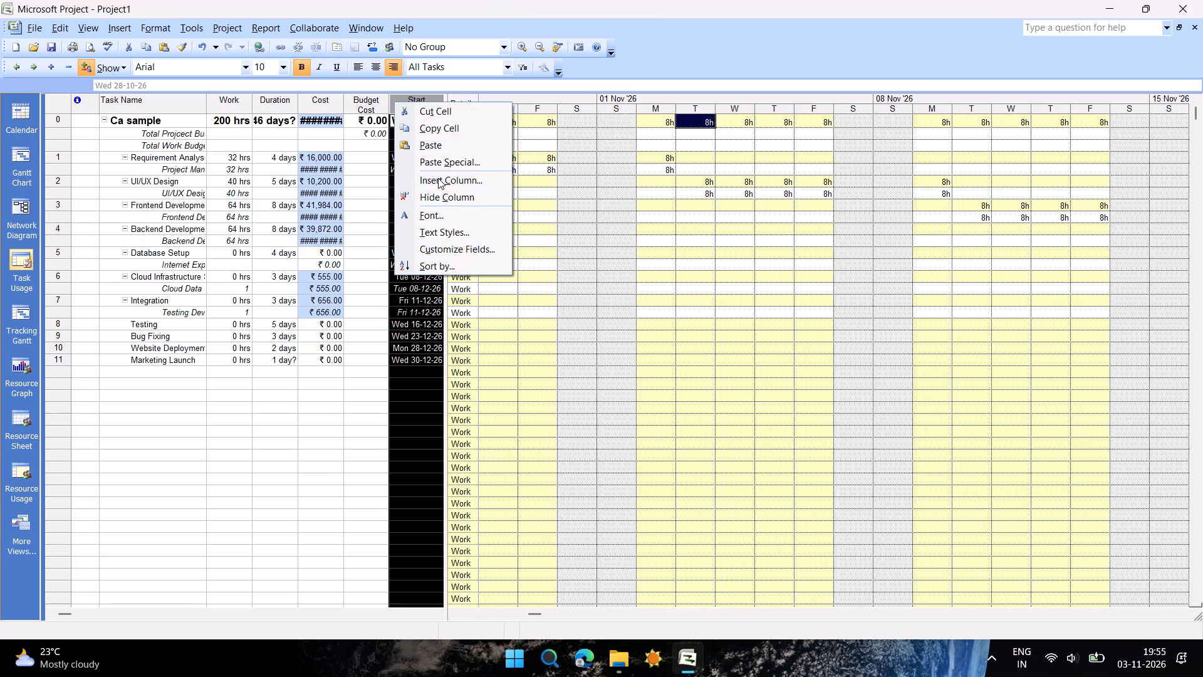
click(438, 178)
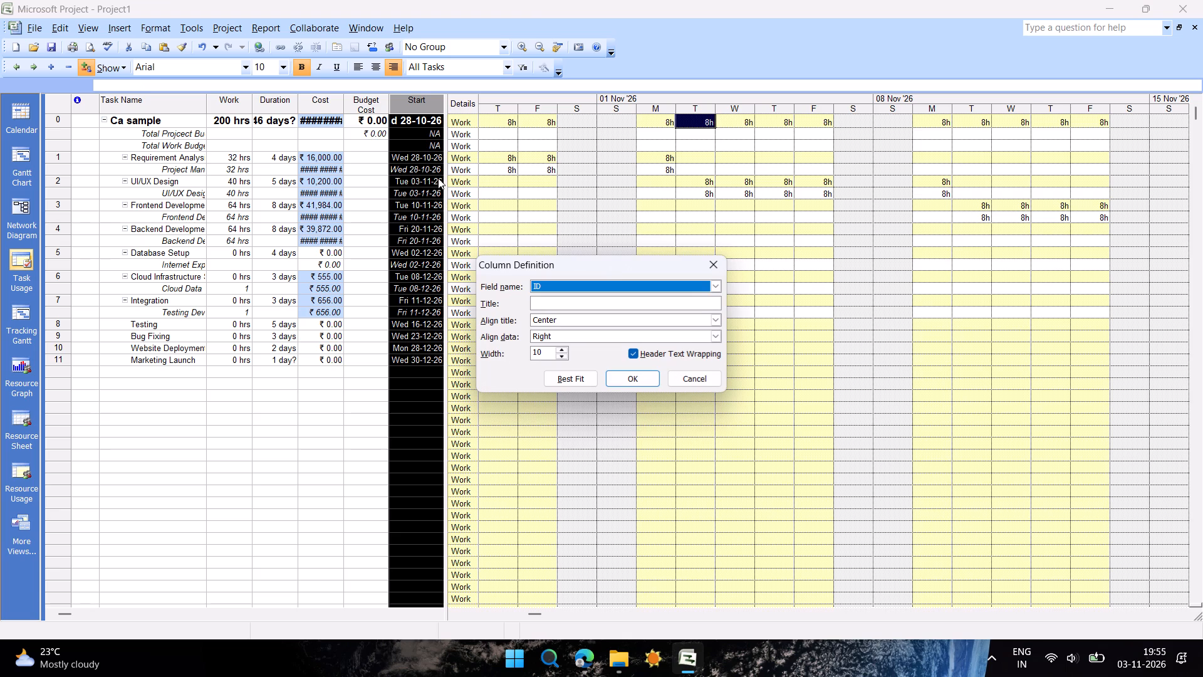
text(bu)
key(Down)
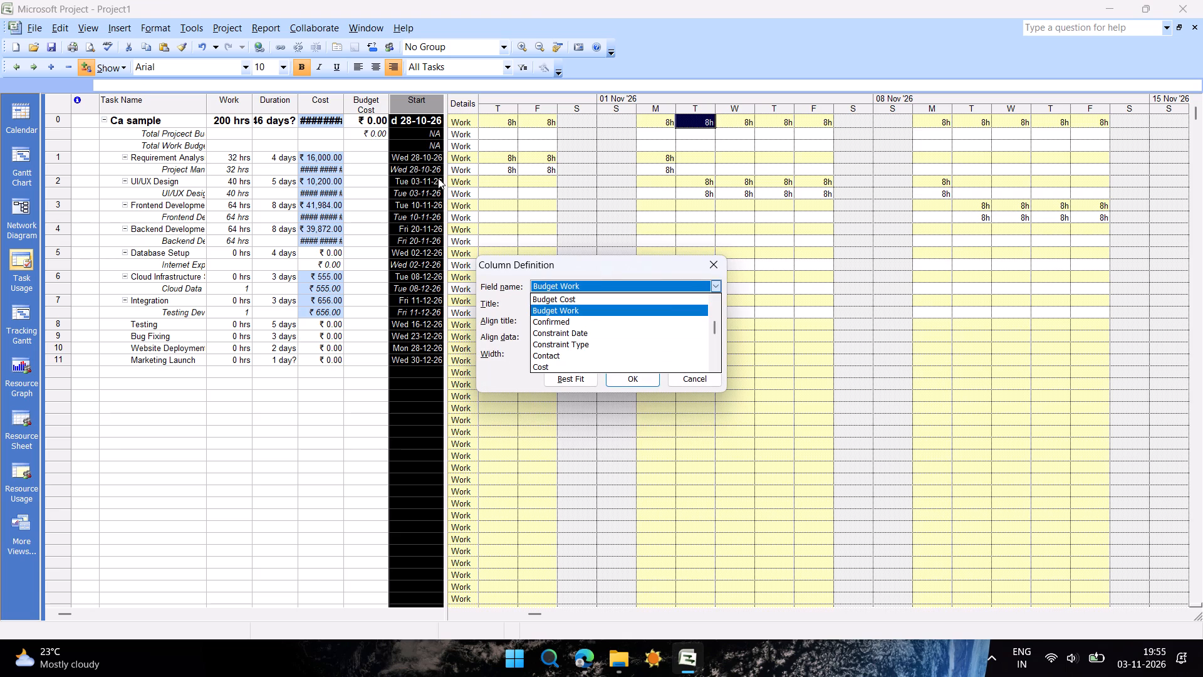
key(Return)
key(Return)
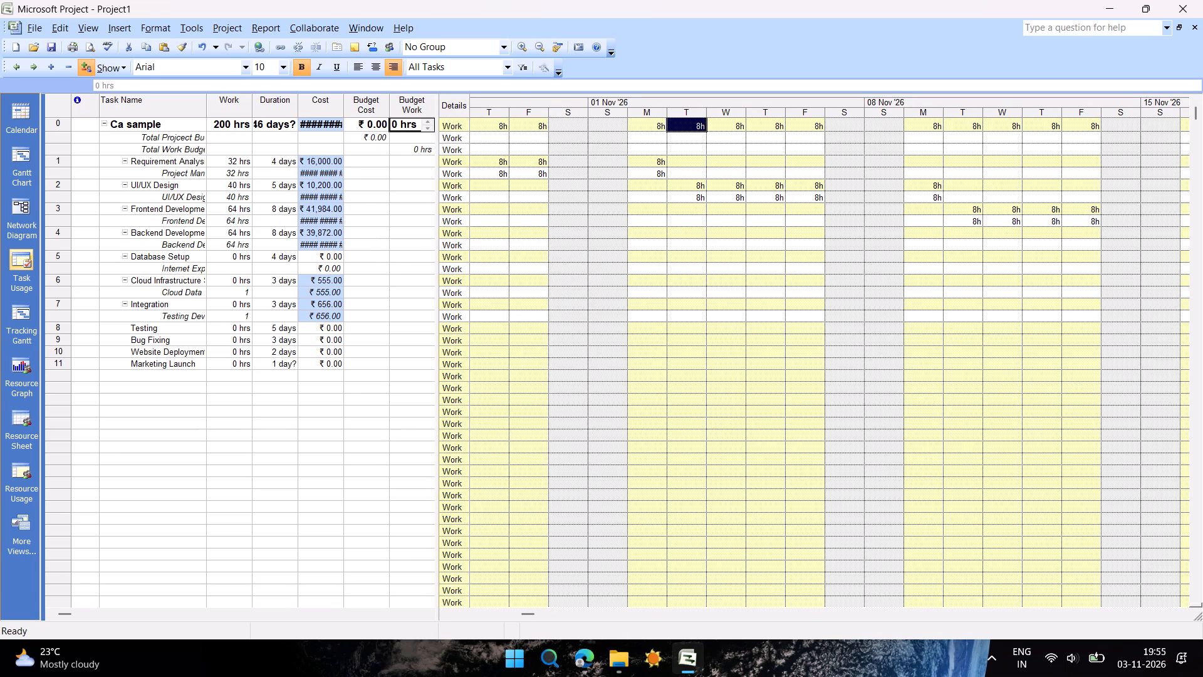
Widen the table area past the Finish column and insert an Actual Cost column between the Budget Work and Start columns.
drag(437, 161, 634, 147)
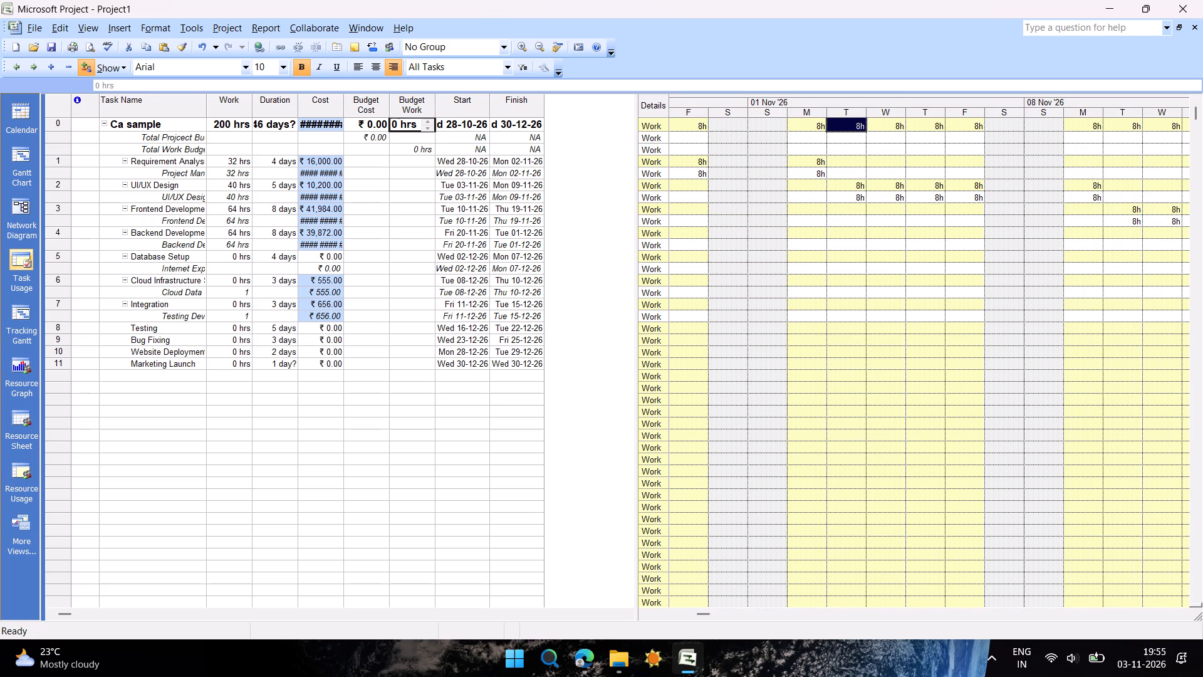
right_click(439, 98)
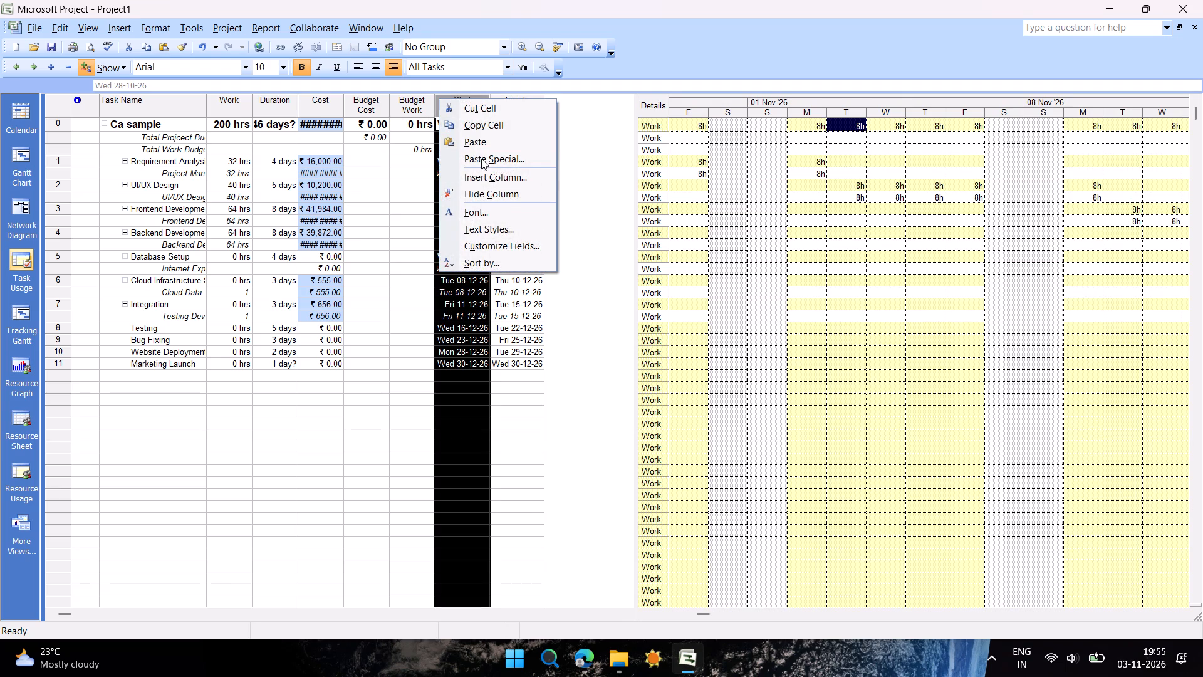
click(483, 171)
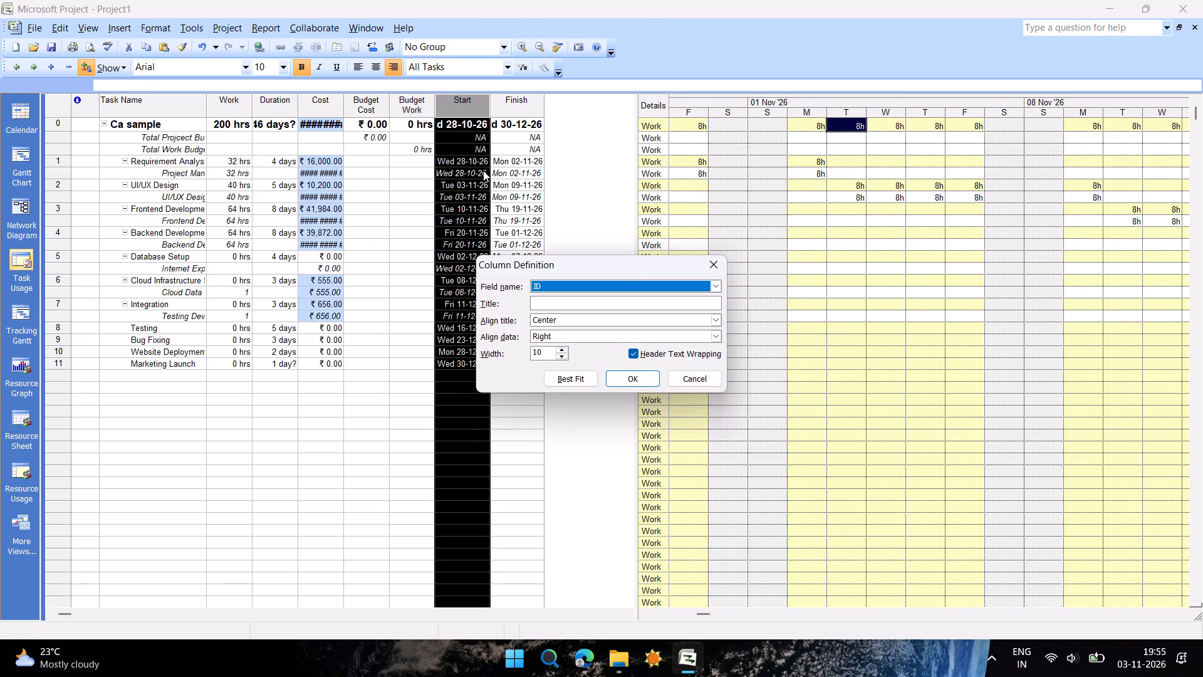
text(act)
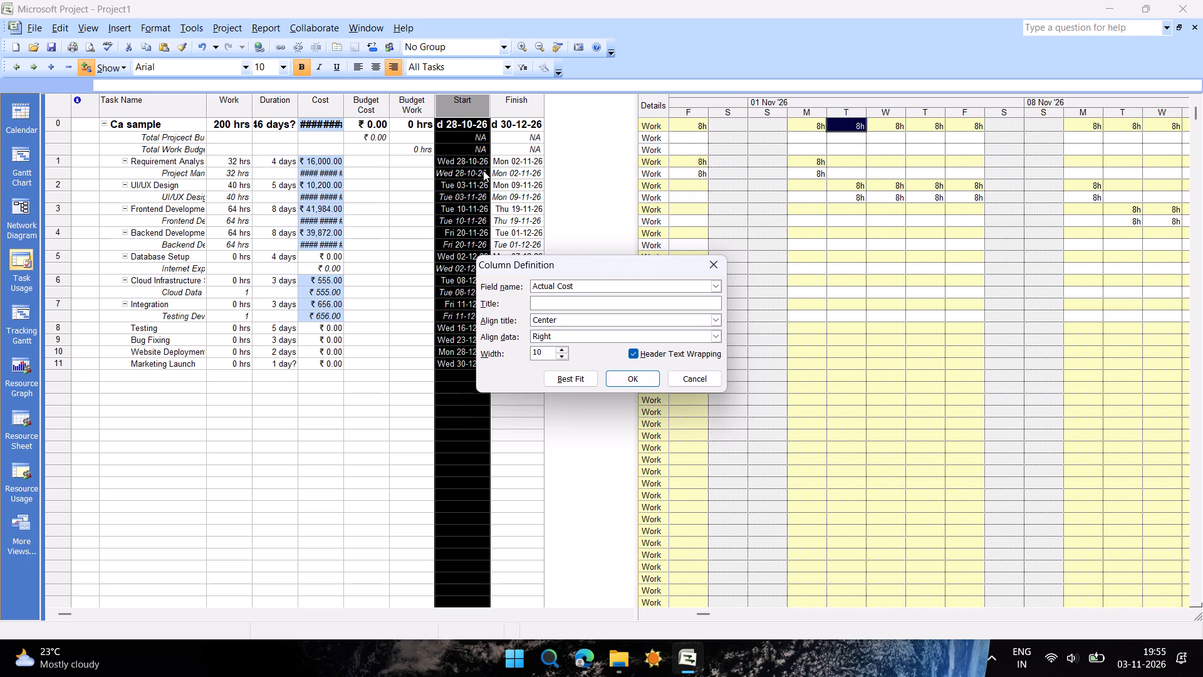
key(BackSpace)
key(BackSpace)
key(BackSpace)
key(BackSpace)
text(ac)
key(t)
key(BackSpace)
key(BackSpace)
key(BackSpace)
key(BackSpace)
text(cos)
key(BackSpace)
key(BackSpace)
key(BackSpace)
key(BackSpace)
text(act)
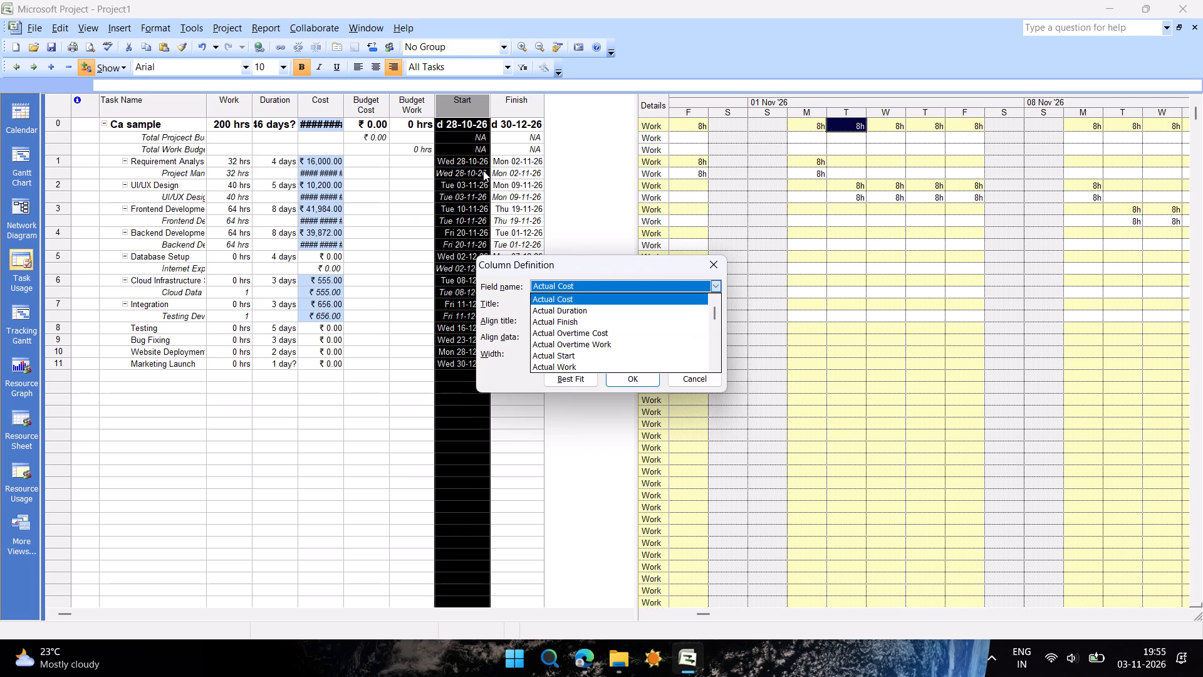
key(Return)
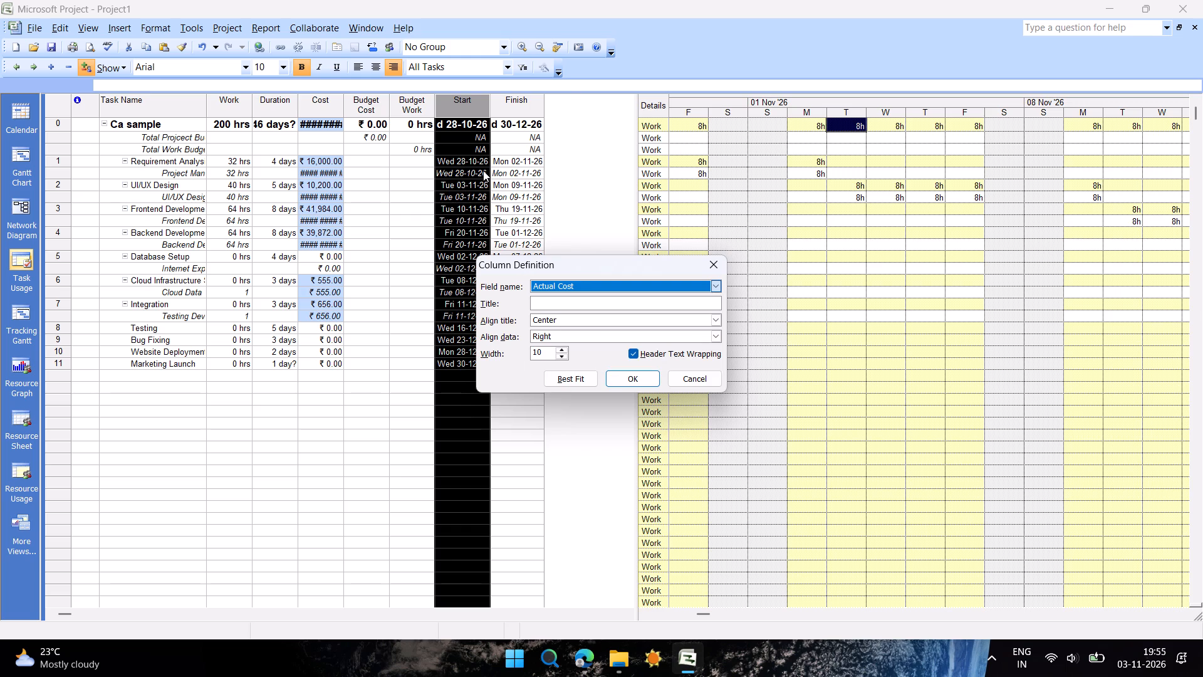
key(Return)
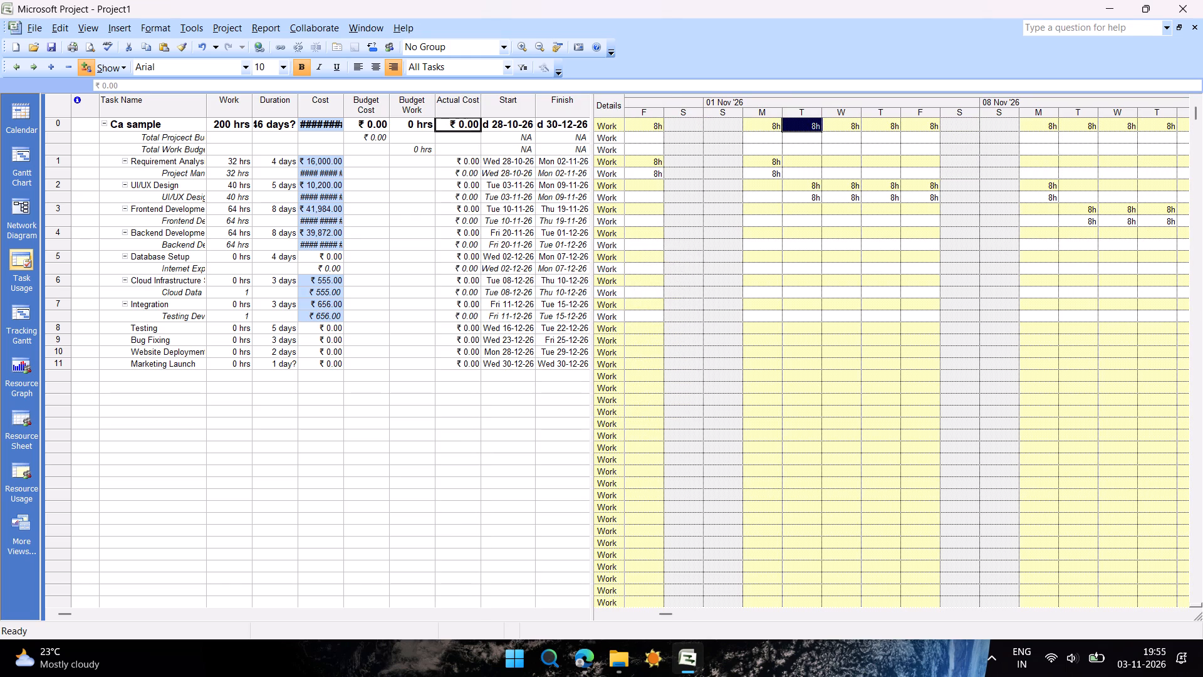
Insert another column between the Actual Cost and Start columns, looking up its field among those beginning with "Actual".
right_click(486, 101)
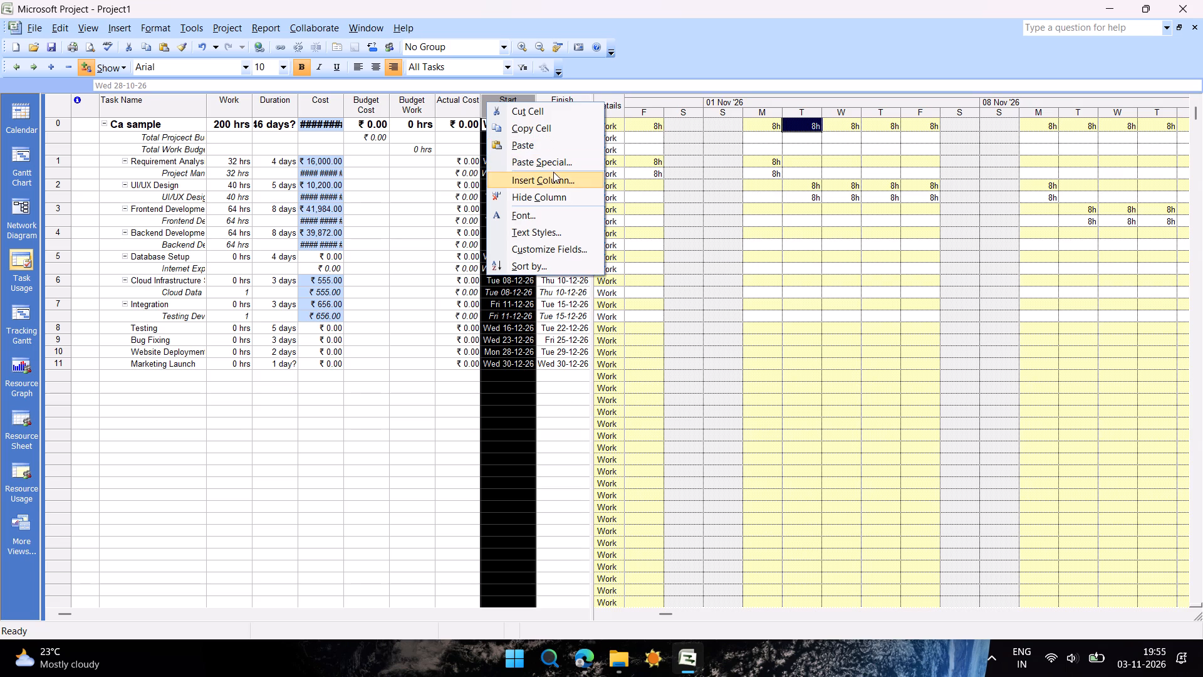
click(553, 172)
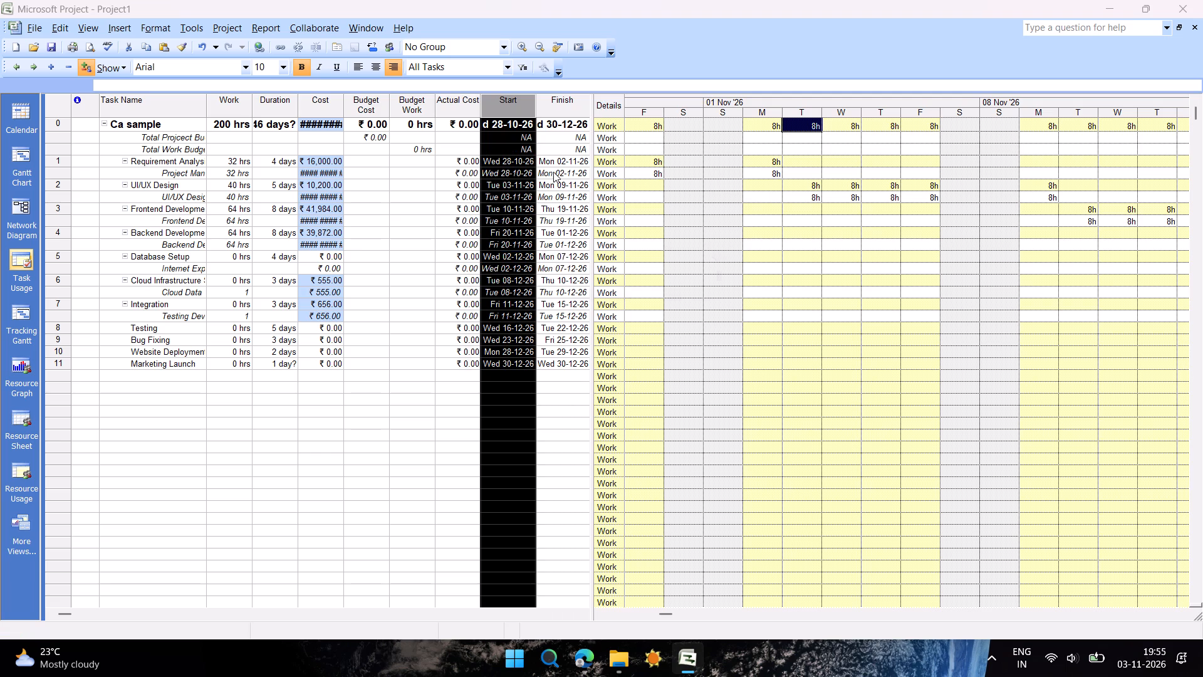
text(ac)
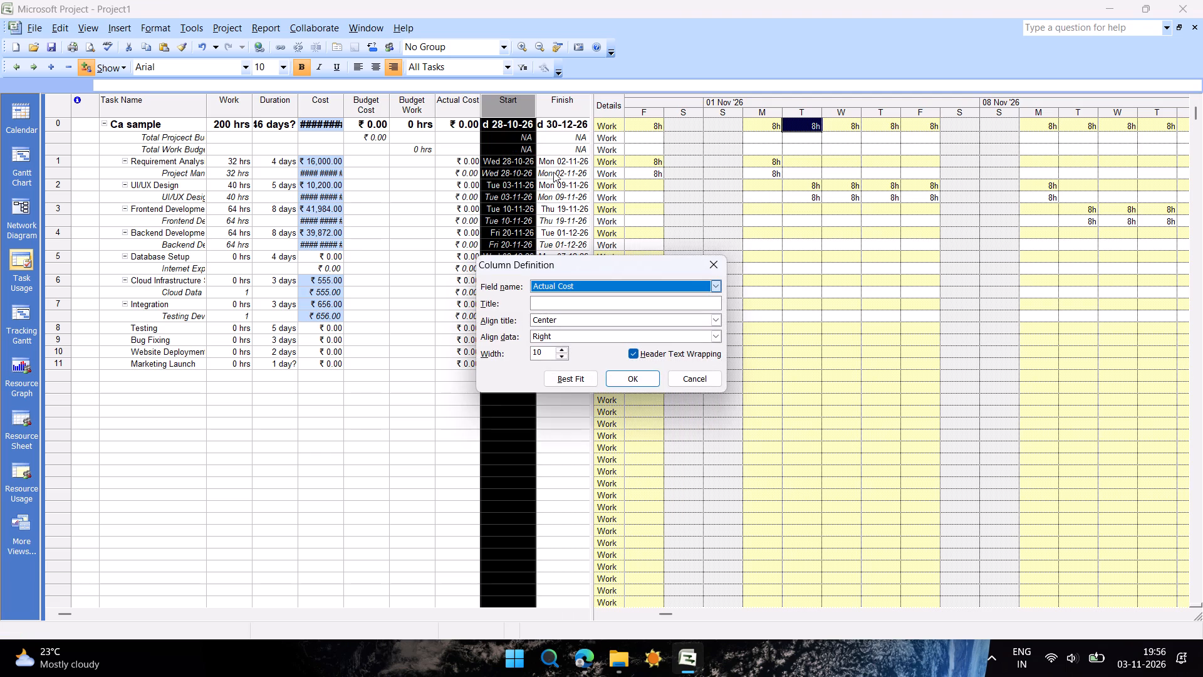
key(Down)
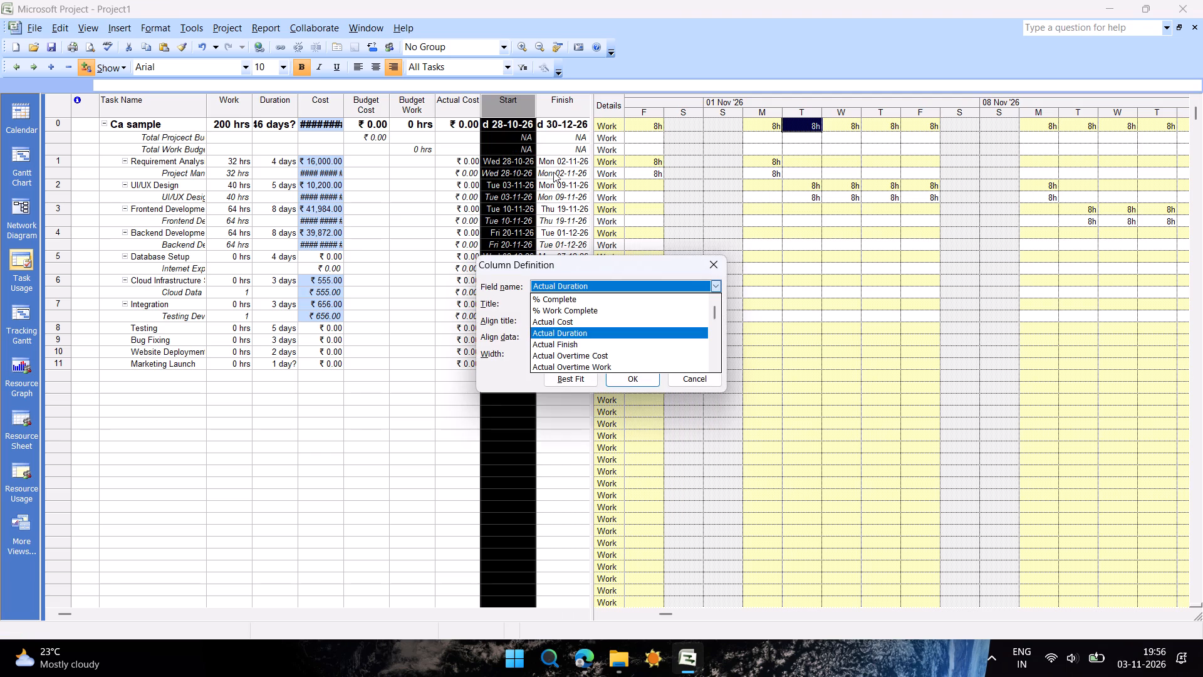
key(BackSpace)
text(actual)
key(BackSpace)
key(BackSpace)
key(BackSpace)
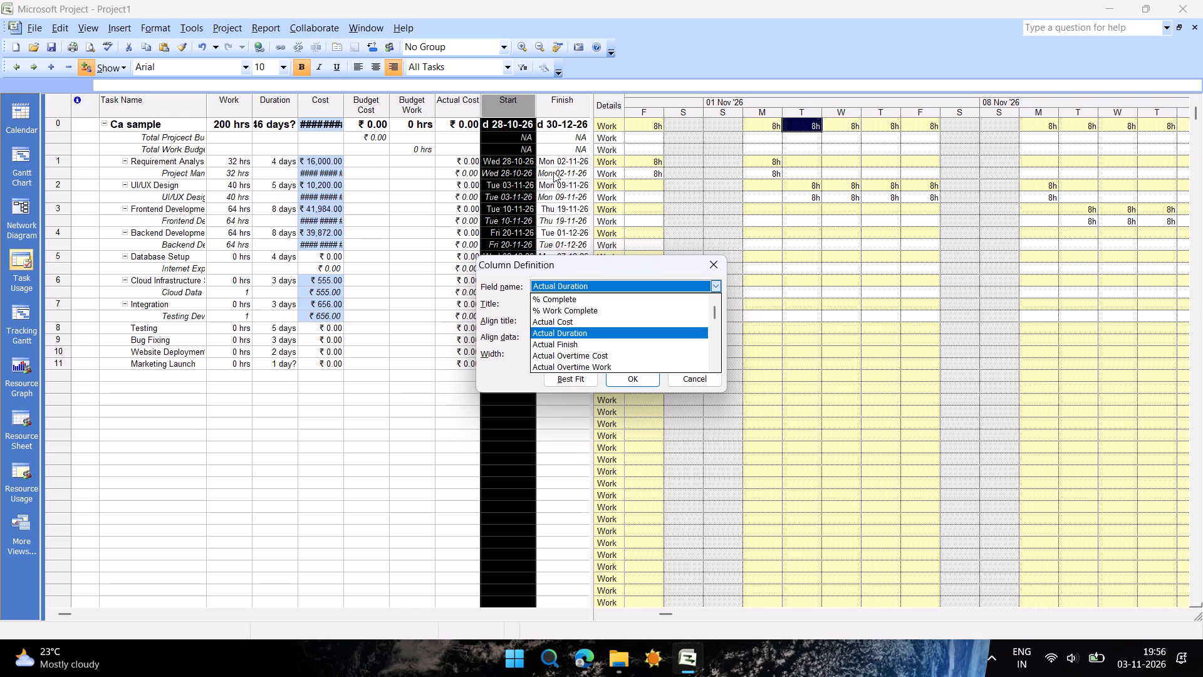
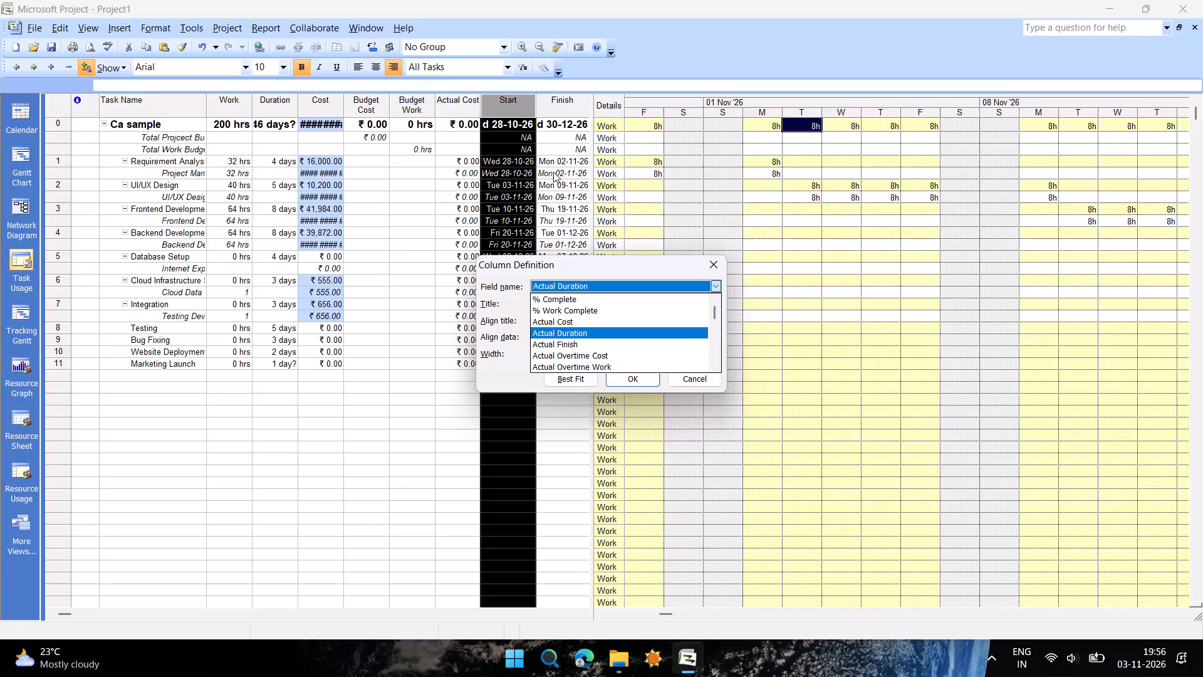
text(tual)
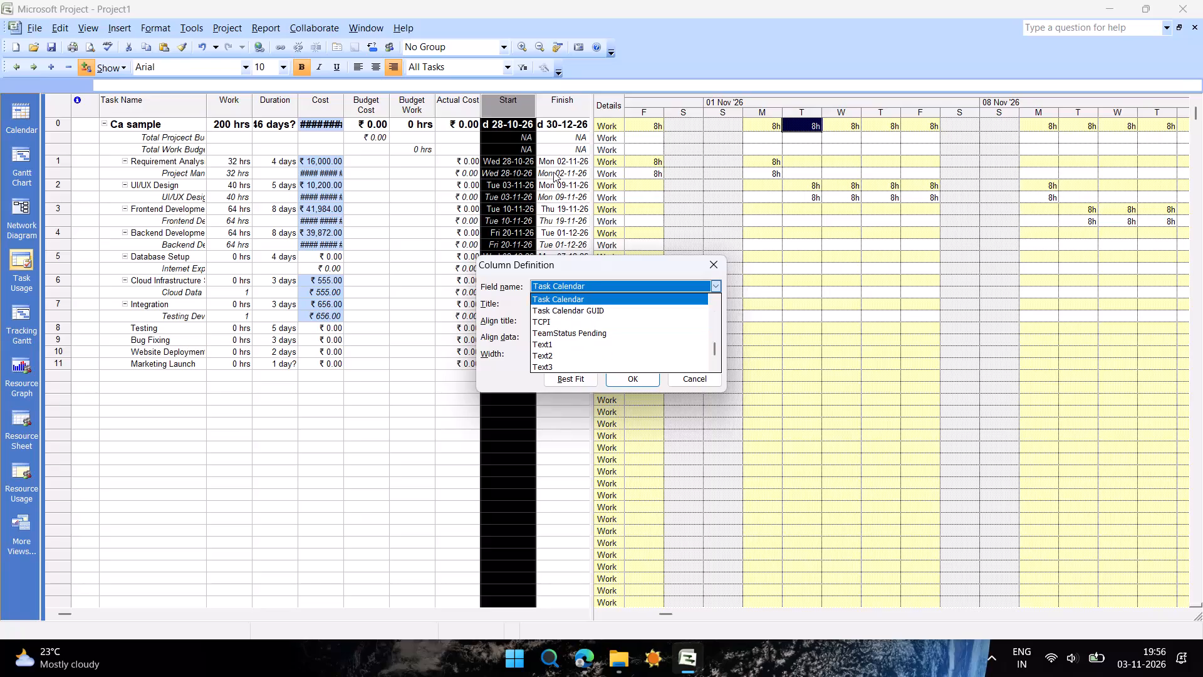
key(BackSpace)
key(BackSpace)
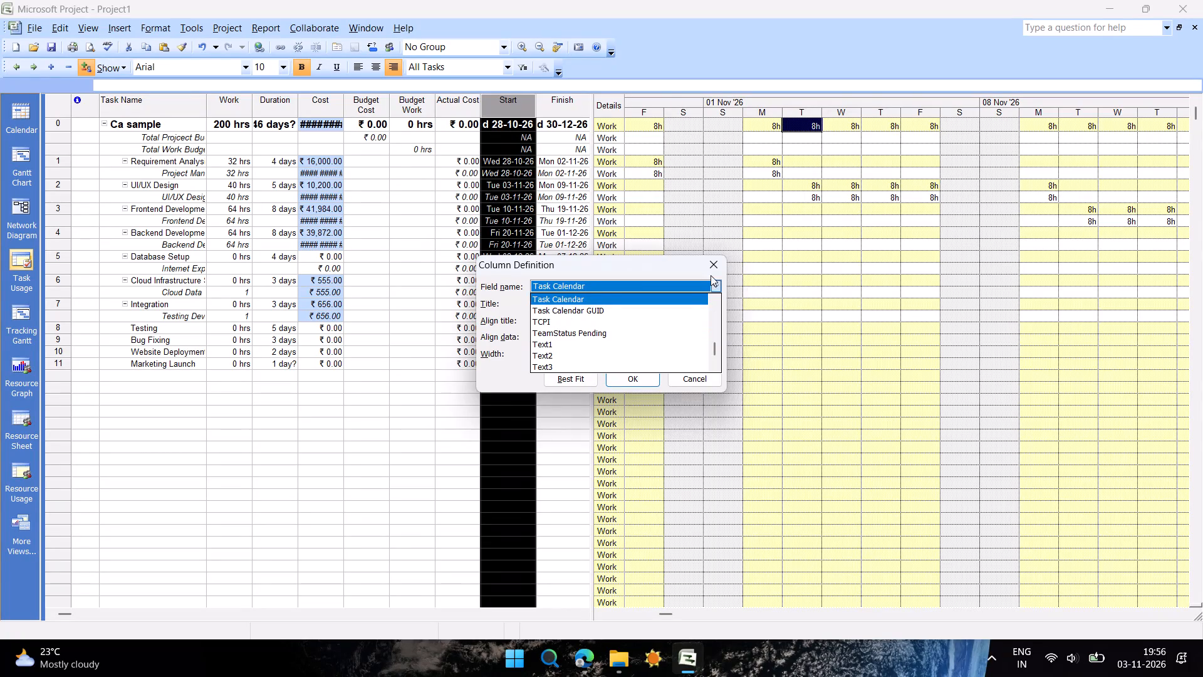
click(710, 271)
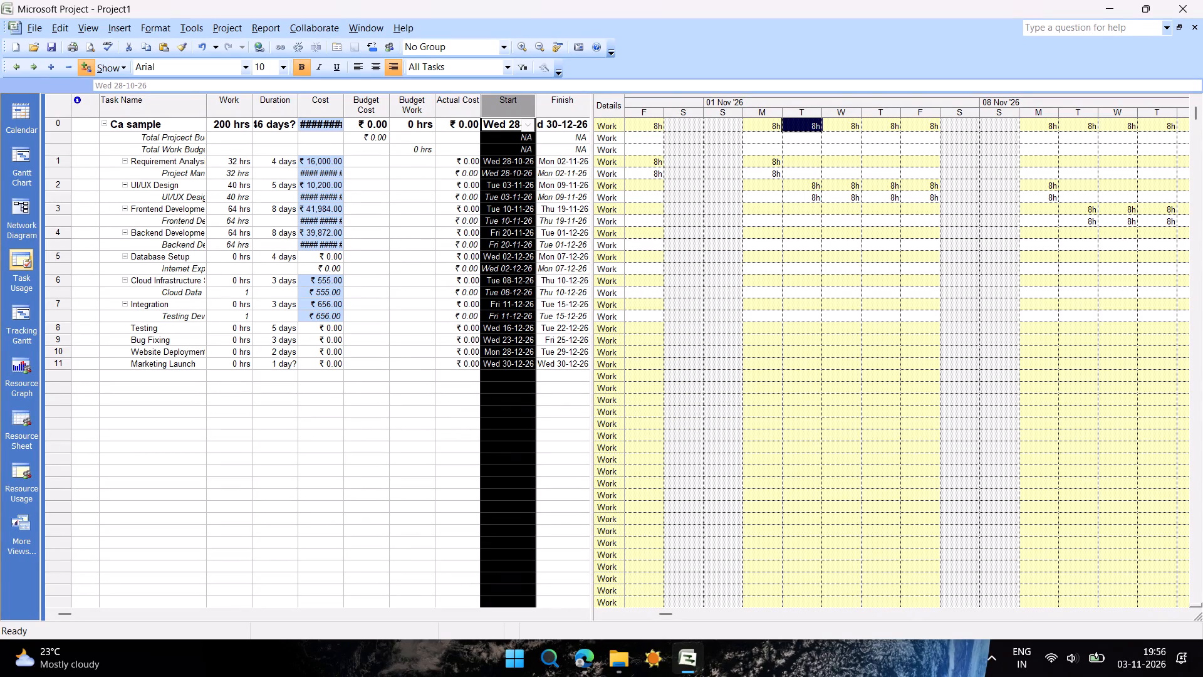
Insert an Actual Work column between the Actual Cost and Start columns in the Task Usage table.
right_click(493, 100)
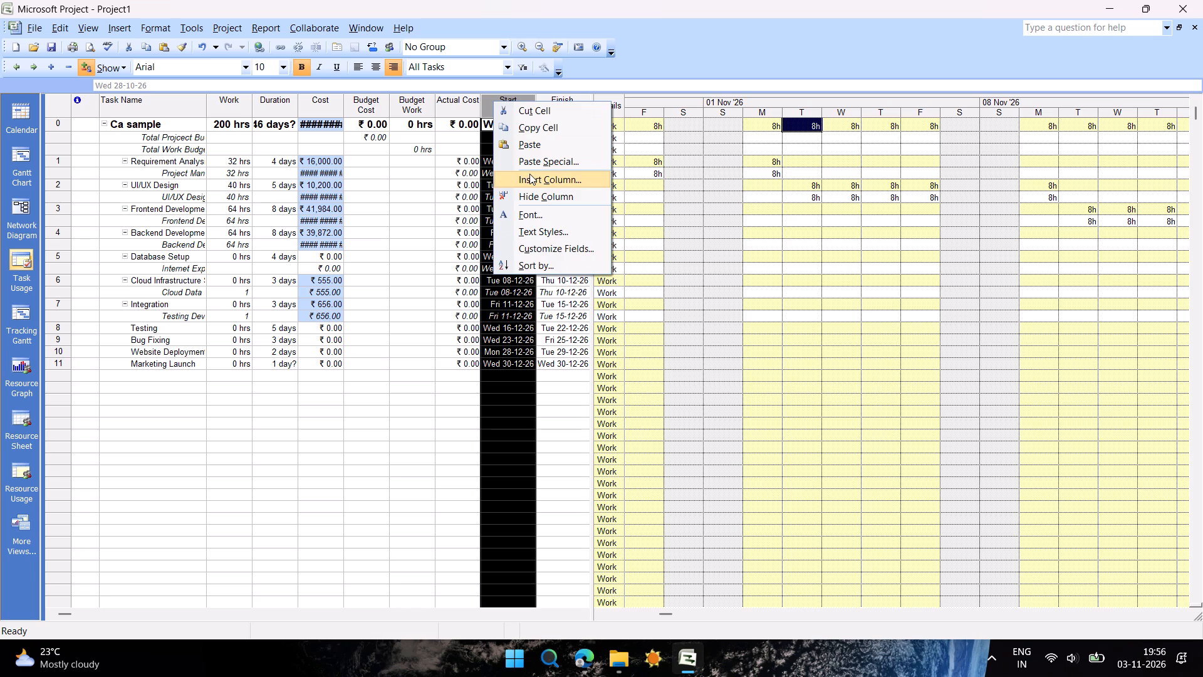
click(529, 174)
text(ac)
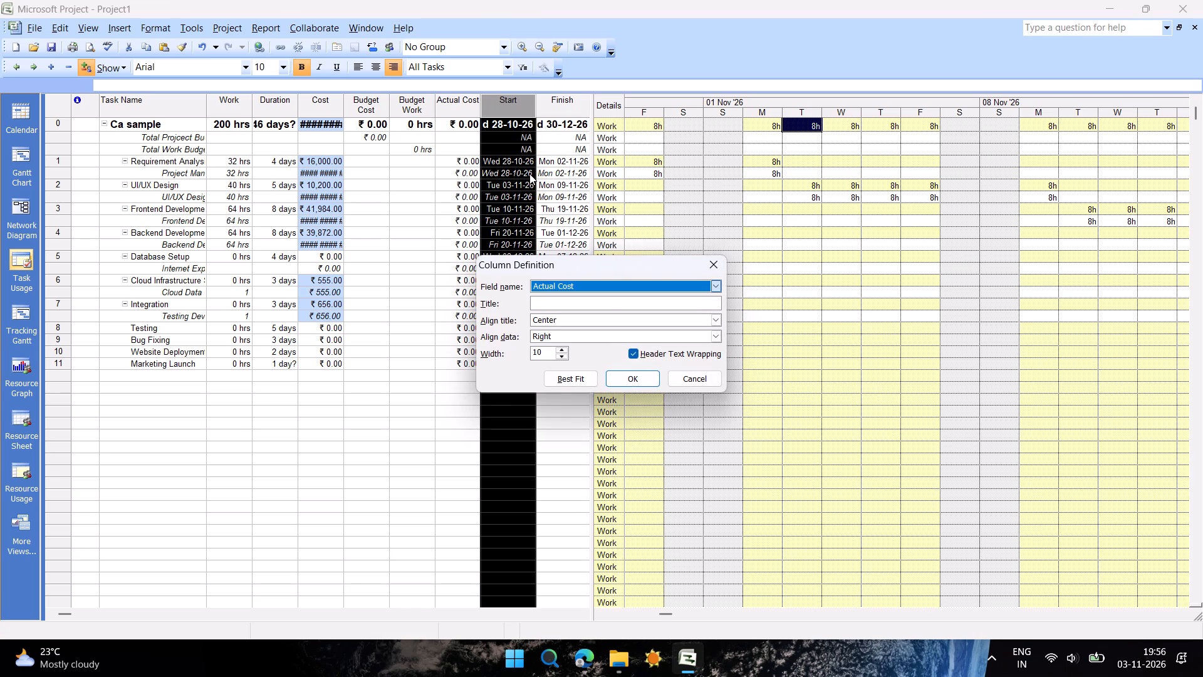
key(t)
text(ua)
text(ac)
key(Down)
key(Down)
key(Down)
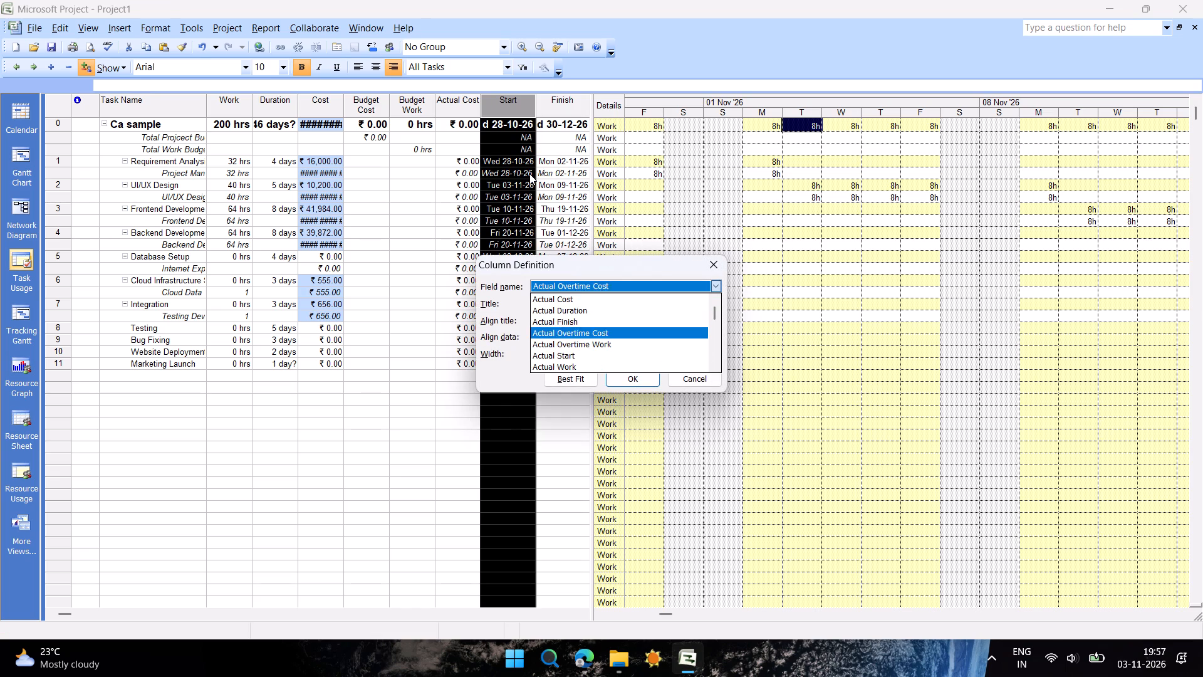
key(Down)
key(Down)
key(Down)
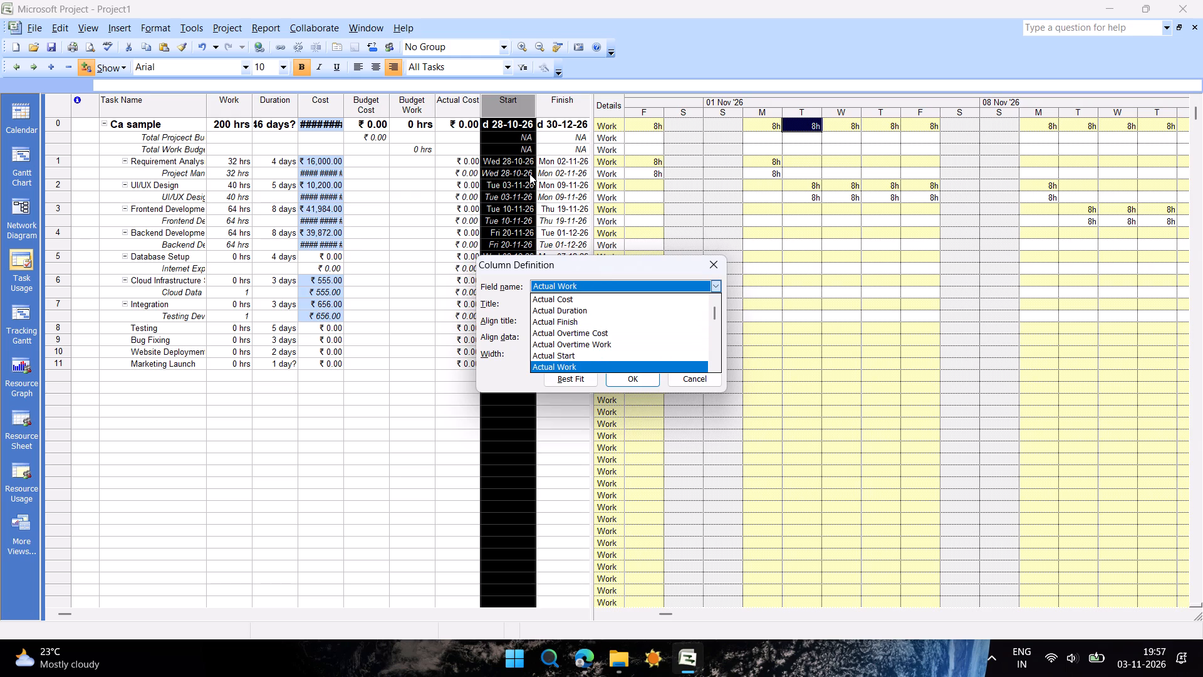
key(Return)
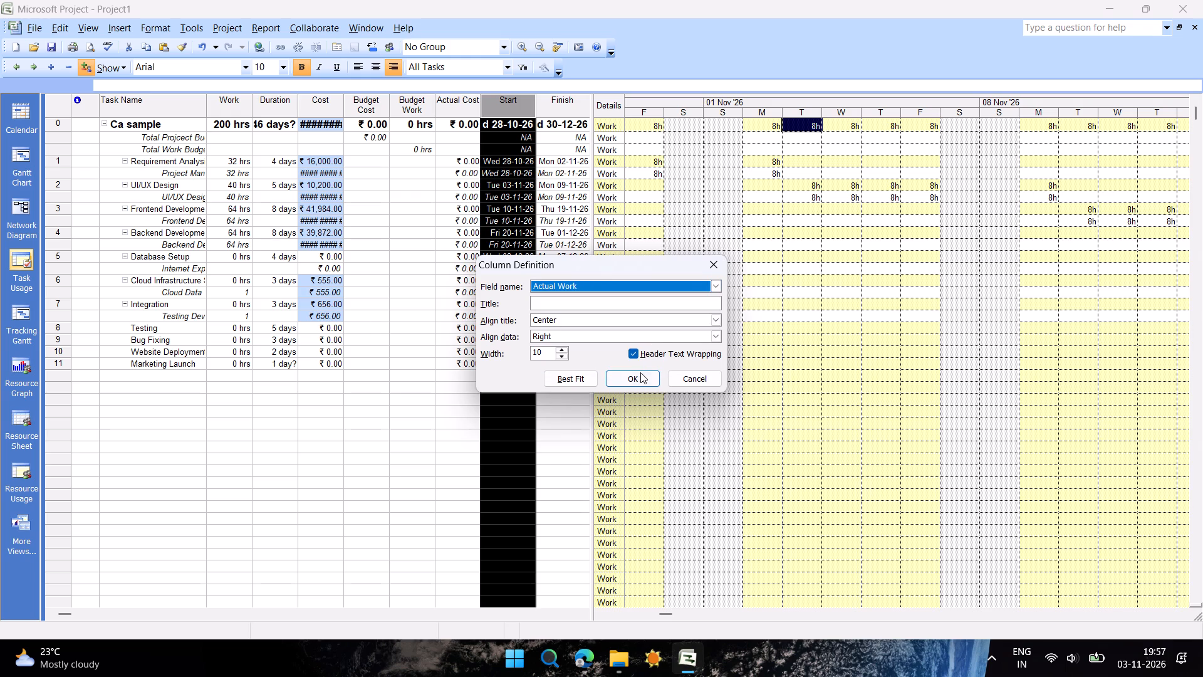
click(640, 374)
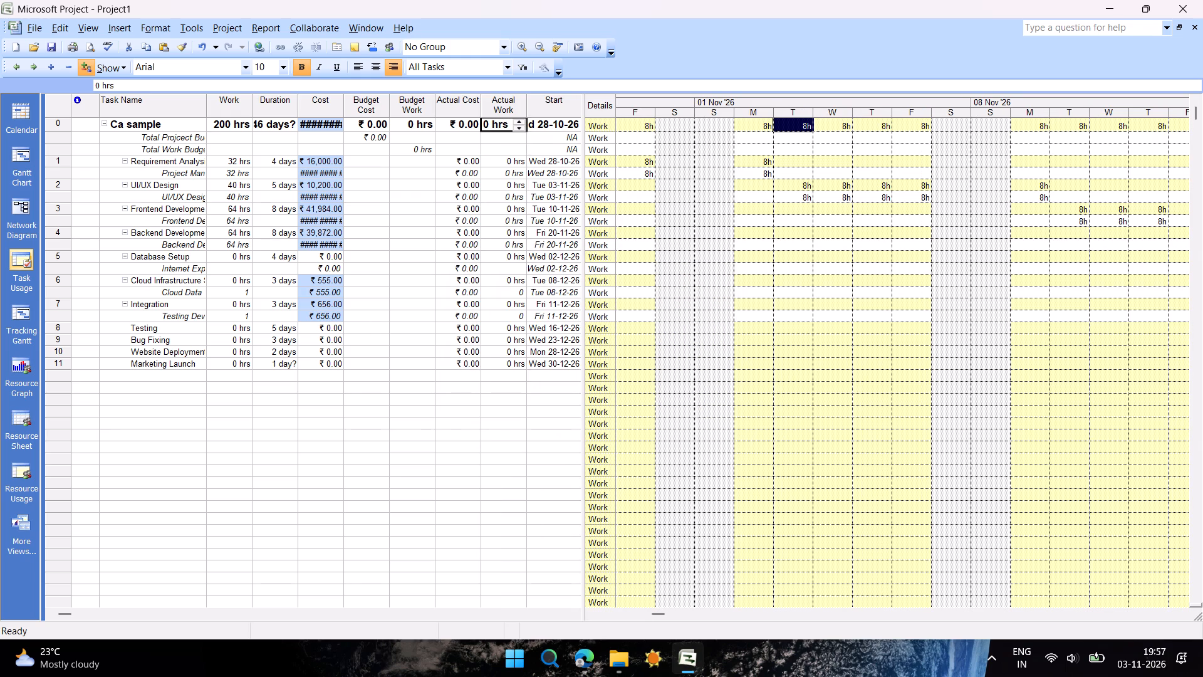
Set the Budget Cost of the total project budget assignment under the Ca sample summary task to 90000.
click(377, 125)
double_click(380, 139)
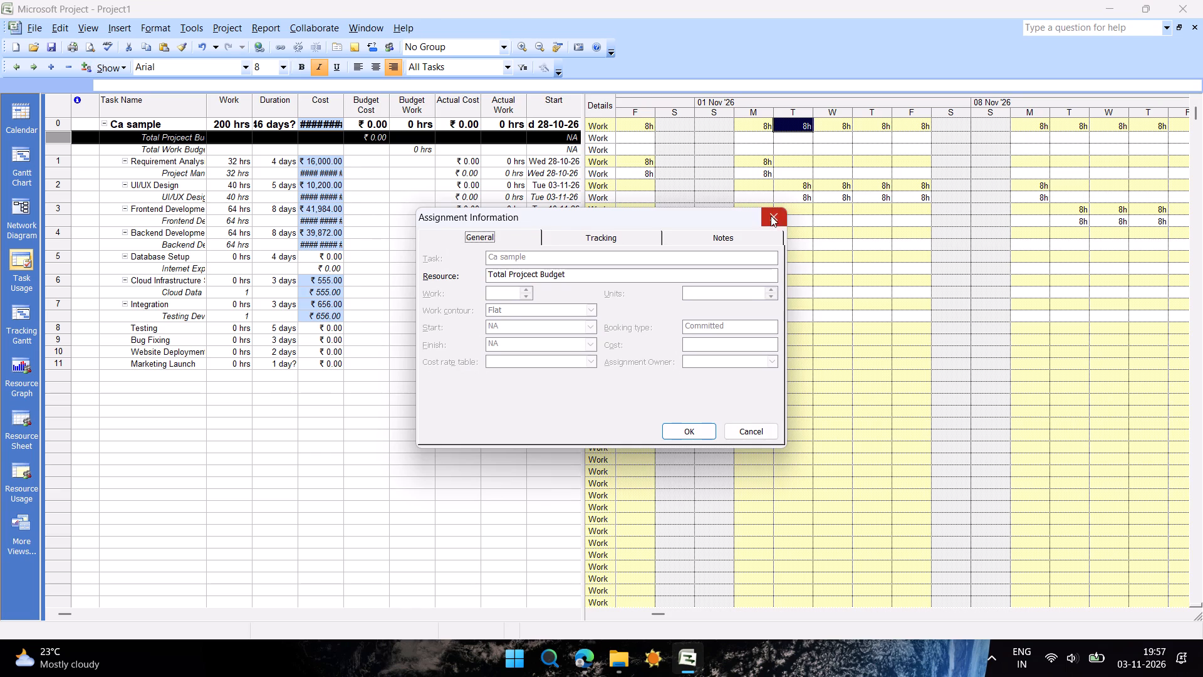
click(771, 216)
key(BackSpace)
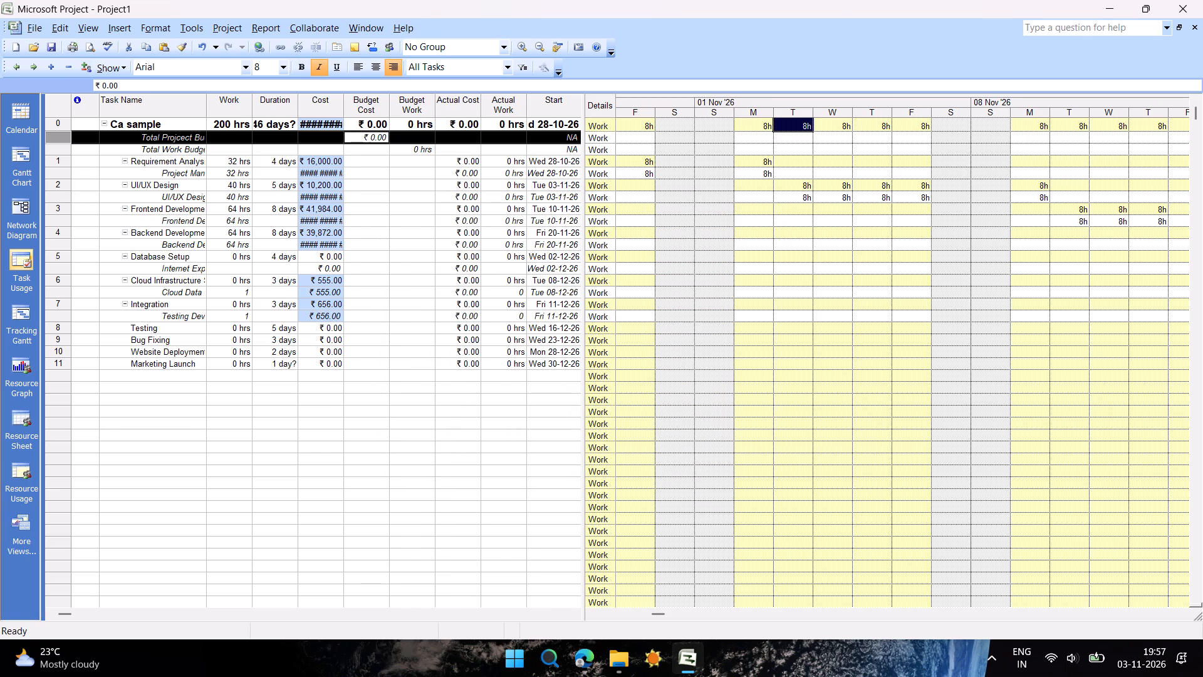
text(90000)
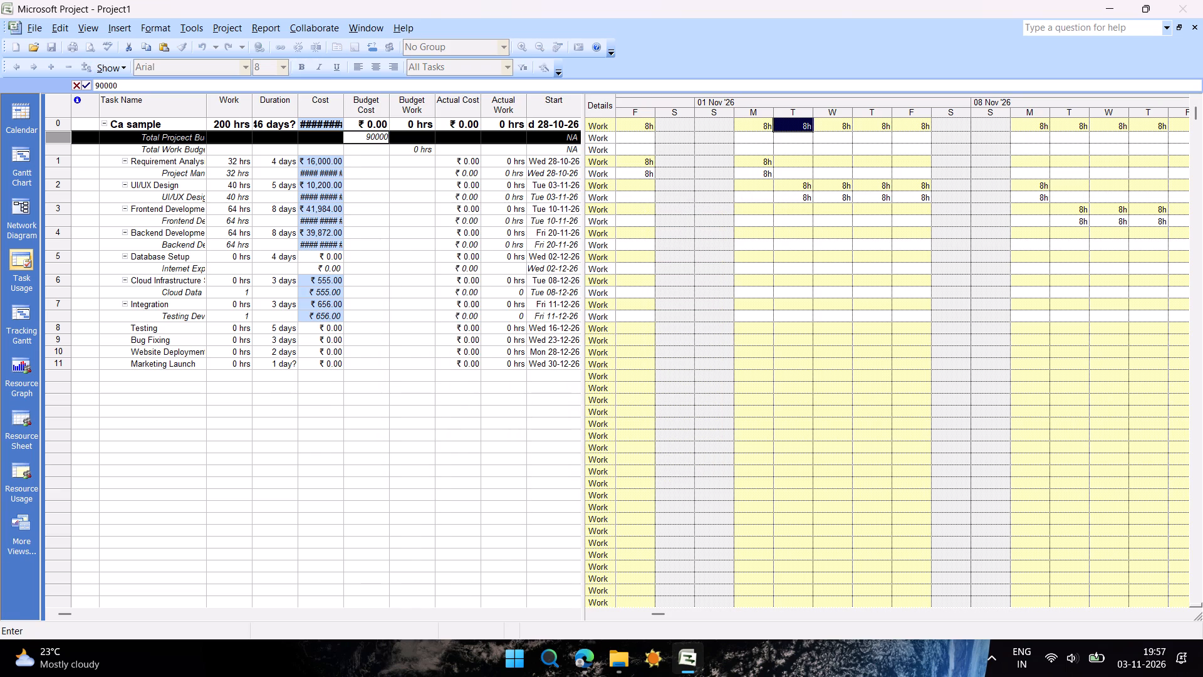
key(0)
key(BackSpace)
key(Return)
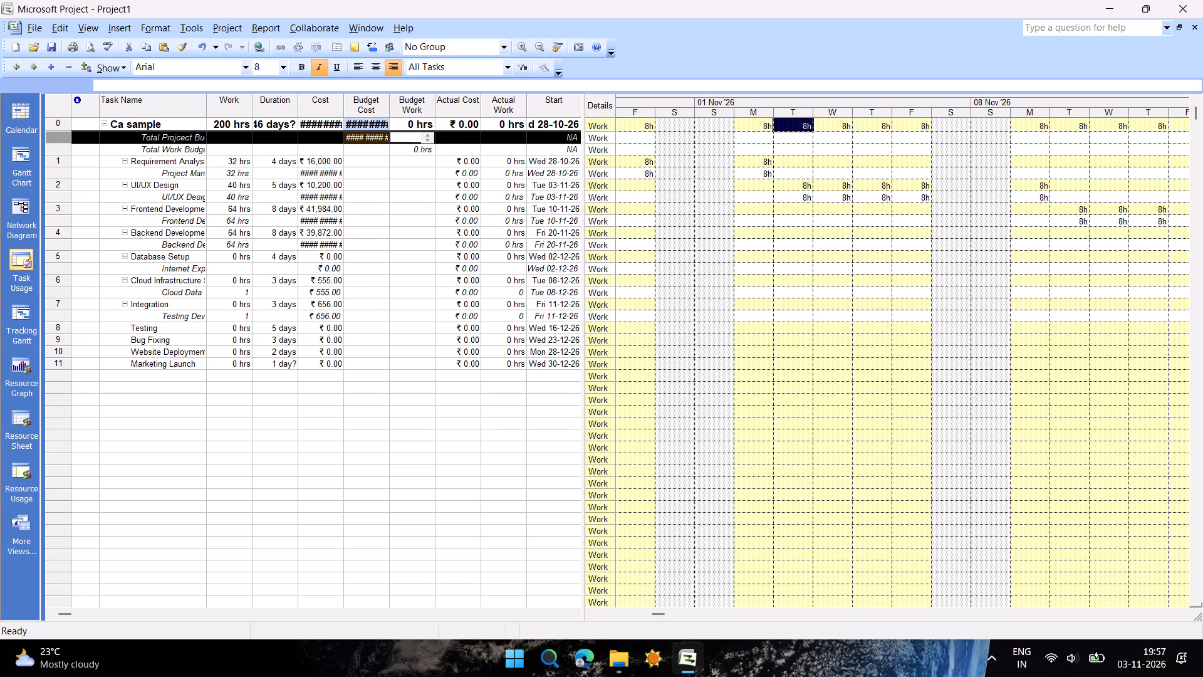
Set the Budget Work of the total work budget assignment under the Ca sample summary task to 150 hrs.
click(423, 149)
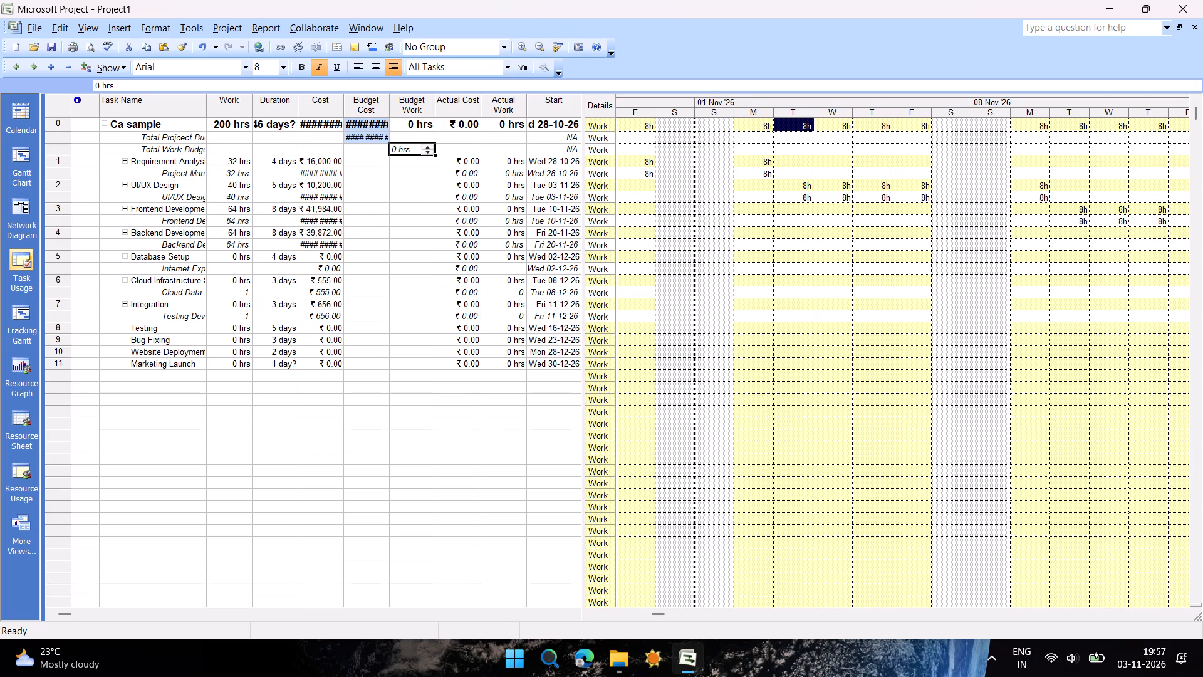
text(150)
click(437, 187)
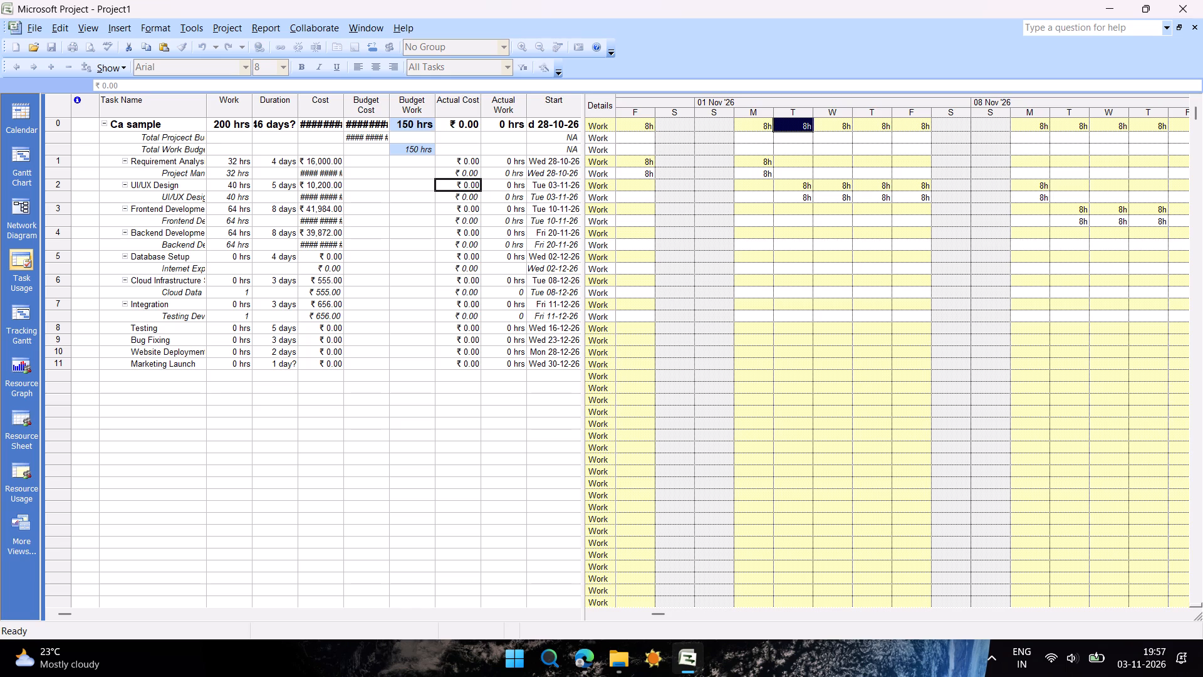
click(467, 130)
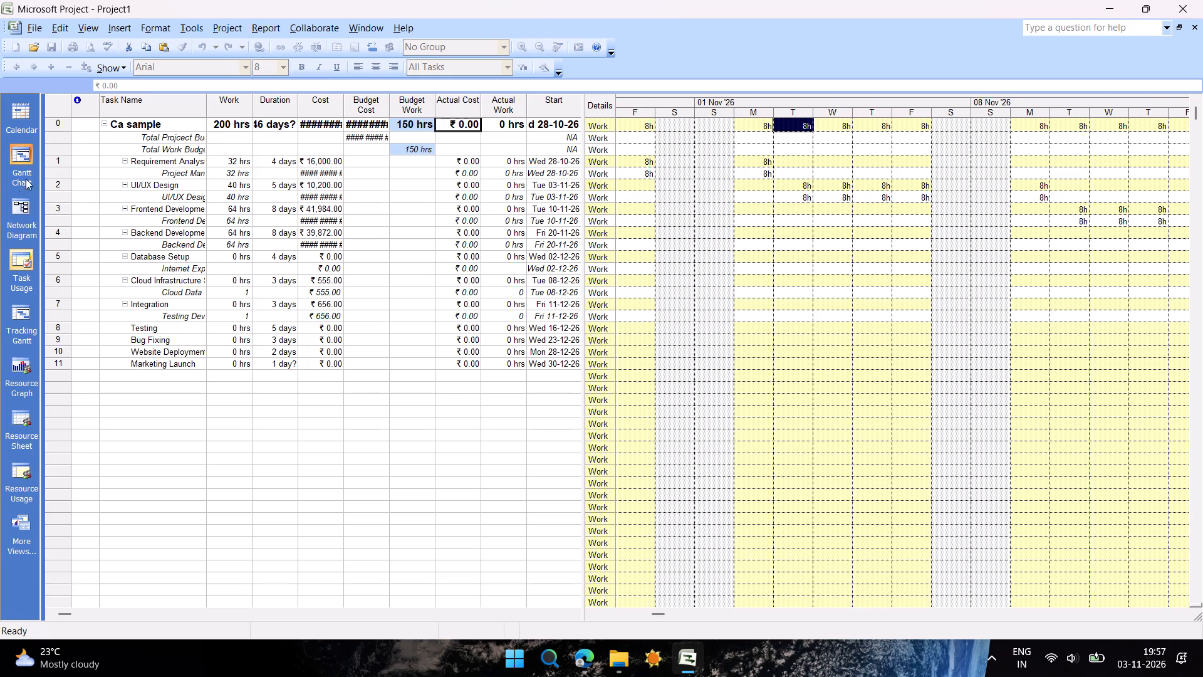
Switch to the Gantt Chart view and set the Requirement Analysis task to 100% complete.
click(10, 179)
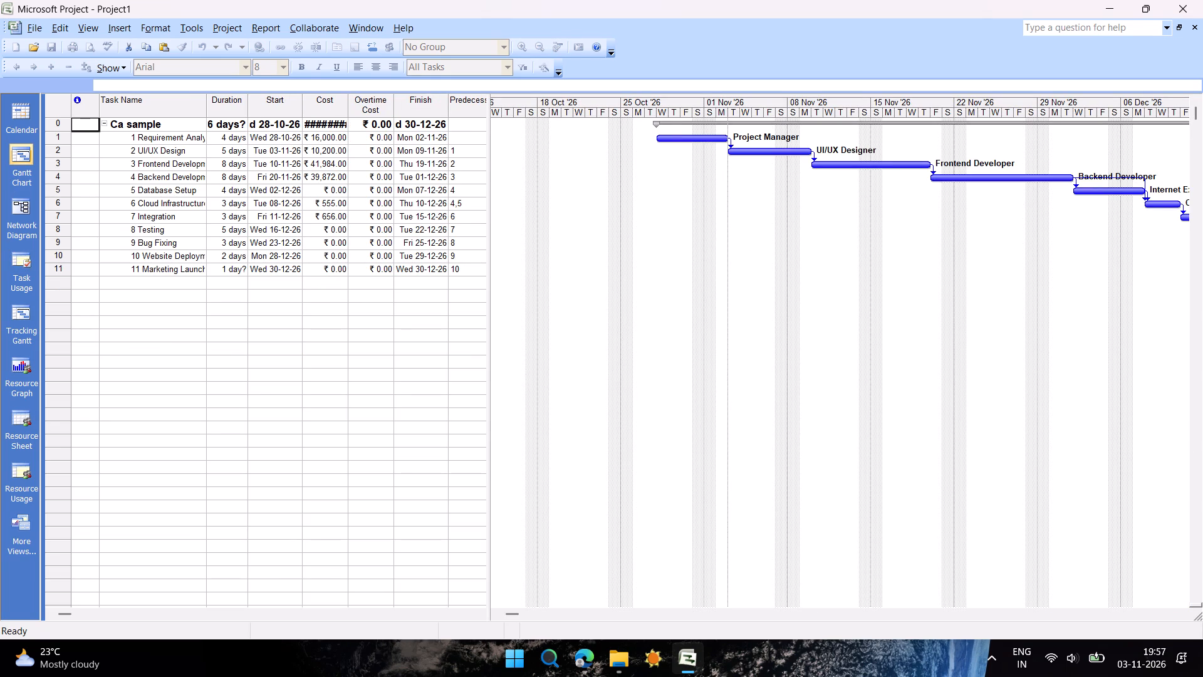
double_click(368, 137)
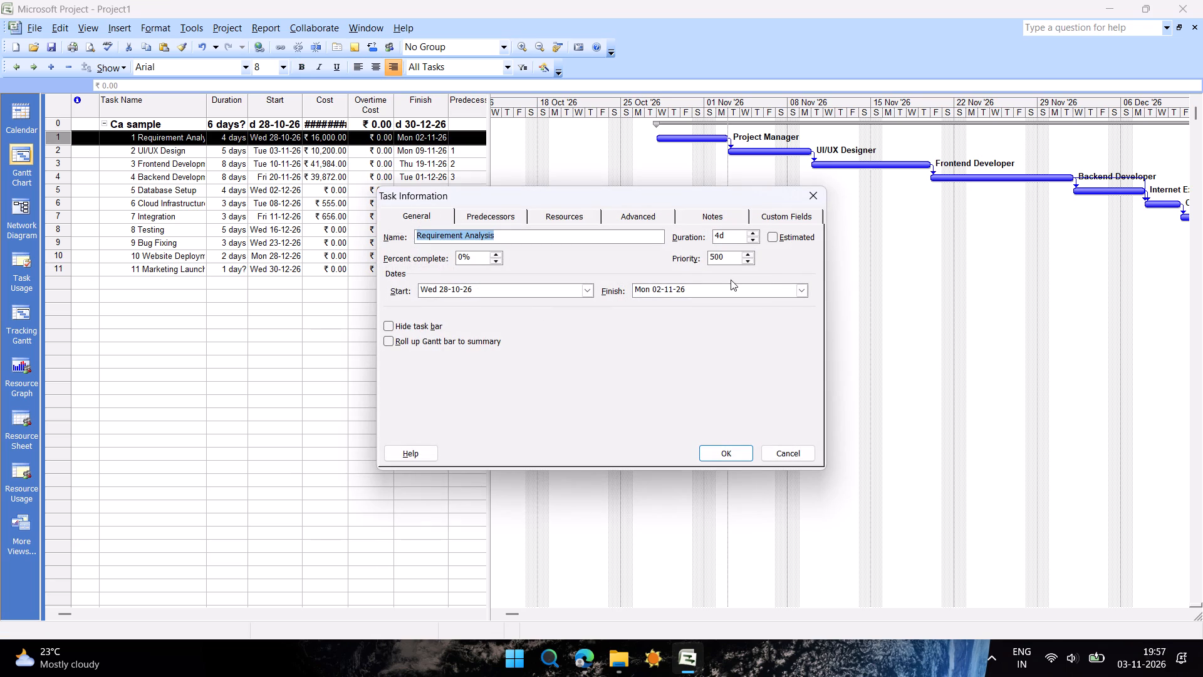
triple_click(499, 255)
triple_click(499, 255)
triple_click(499, 255)
triple_click(499, 255)
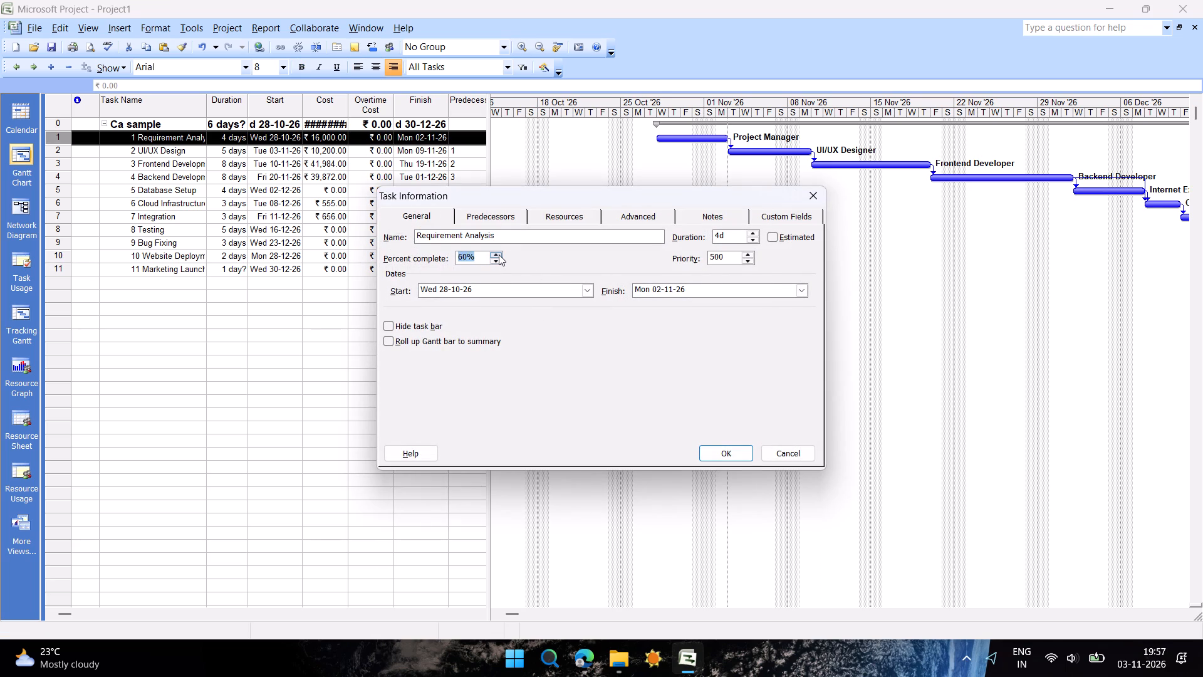
key(BackSpace)
text(100)
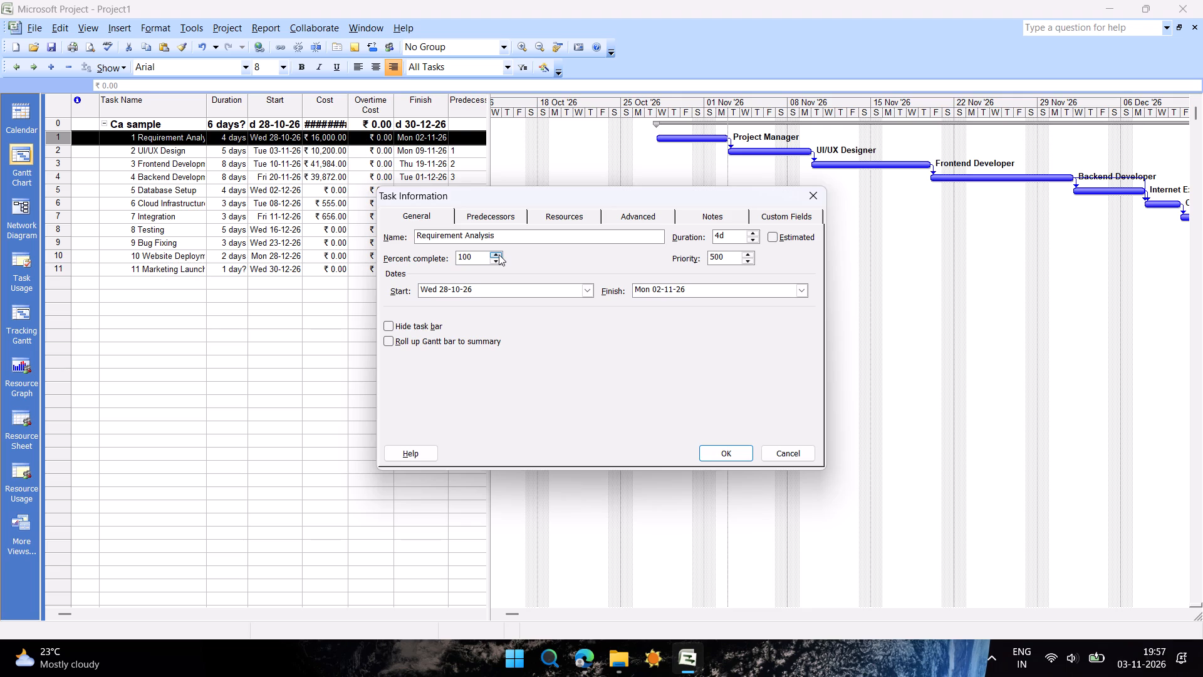
key(Return)
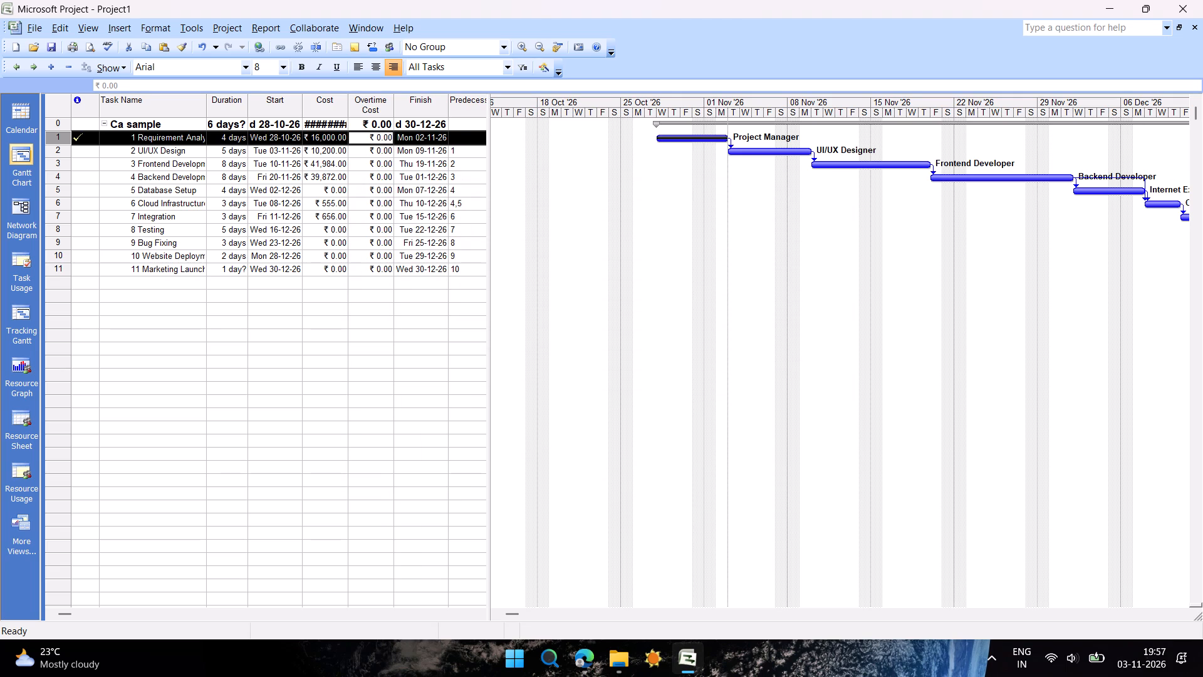
Set the UI/UX Design task to 100% complete.
double_click(330, 150)
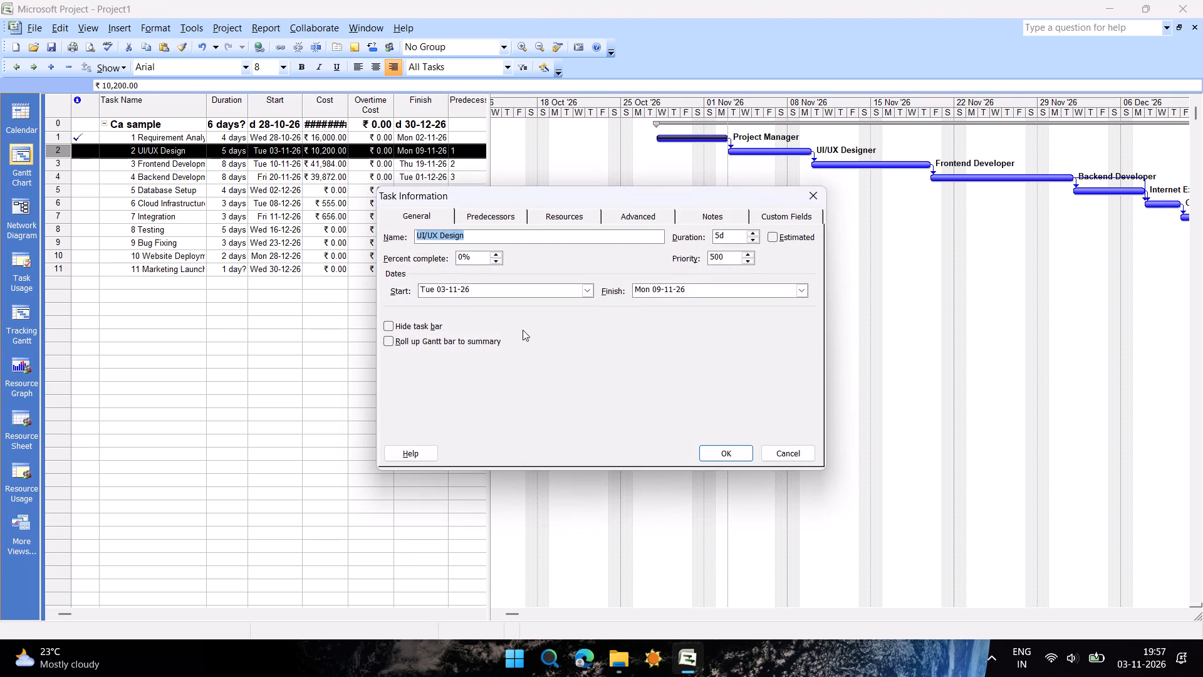
triple_click(476, 258)
key(BackSpace)
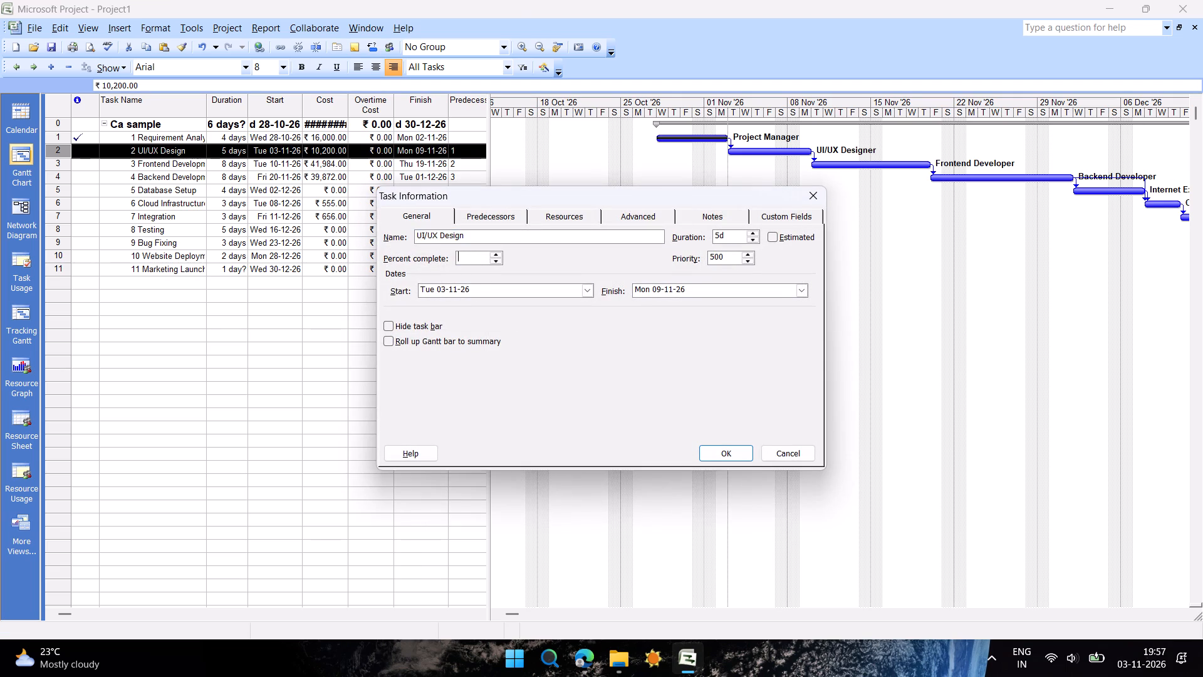
text(100)
key(Return)
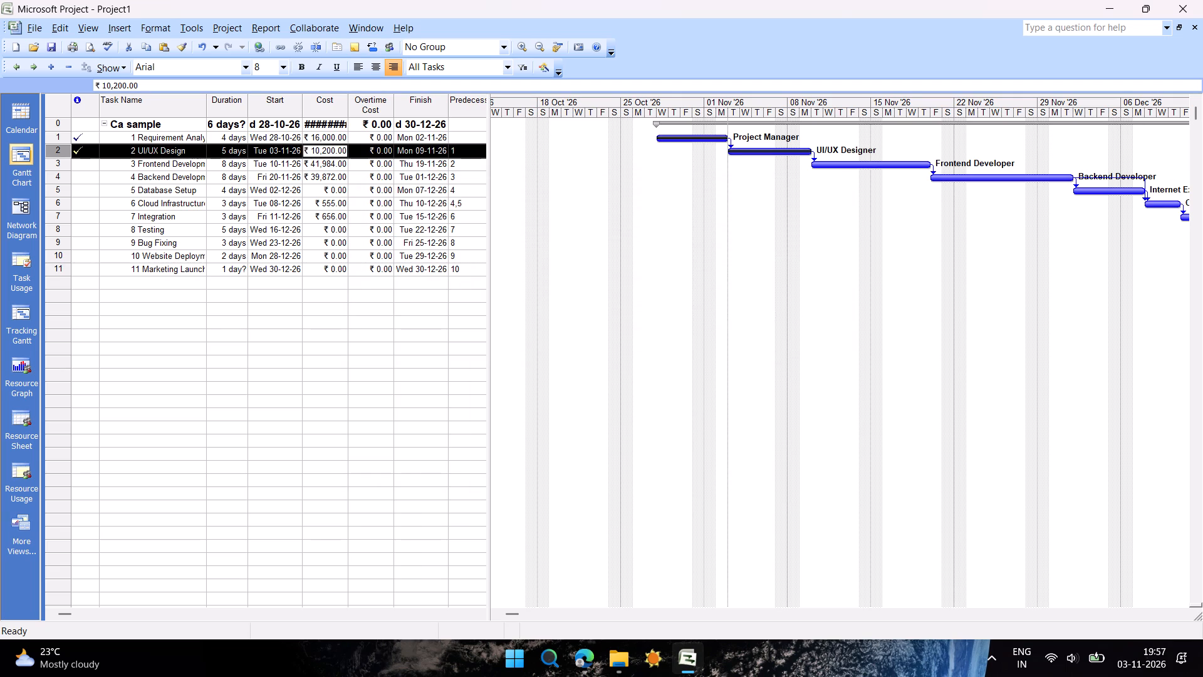
Set the Frontend Development task to 100% complete.
click(337, 165)
double_click(337, 165)
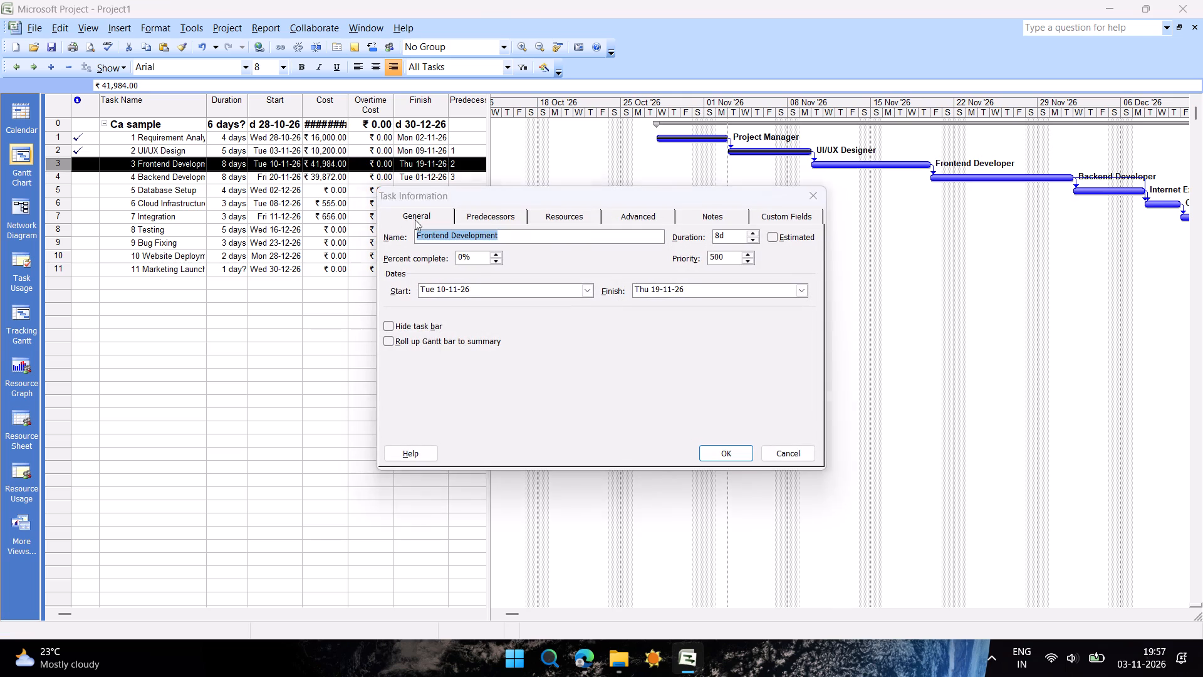
triple_click(479, 255)
key(BackSpace)
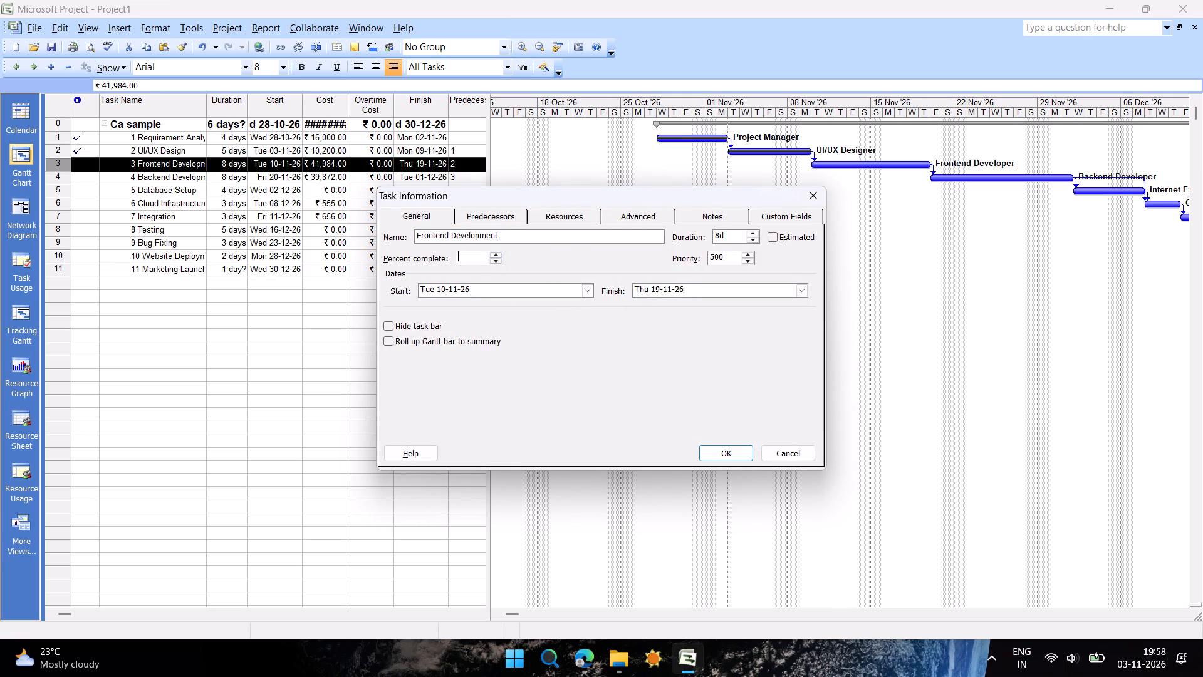
text(100)
key(Return)
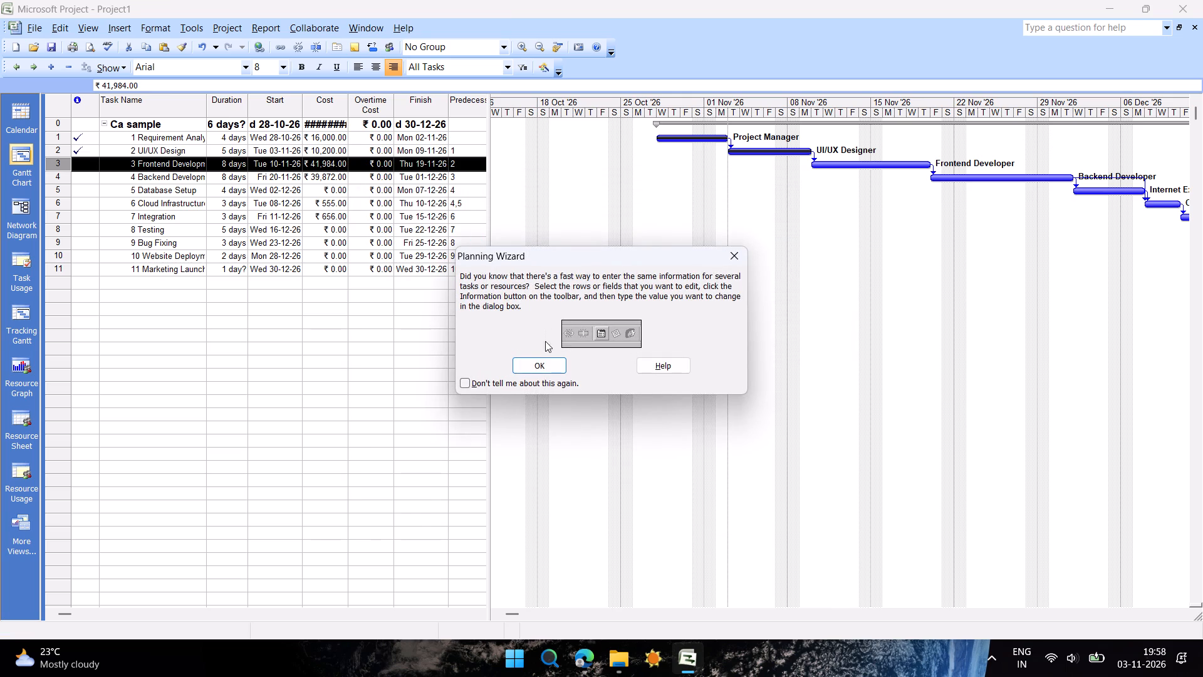
click(546, 370)
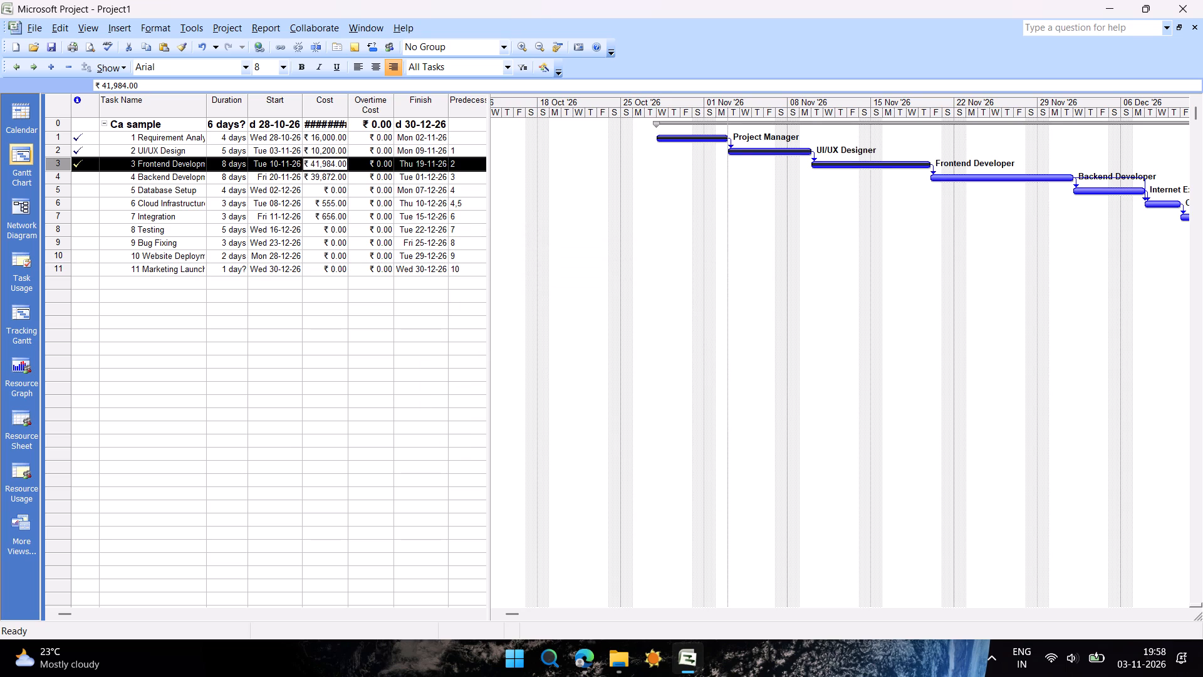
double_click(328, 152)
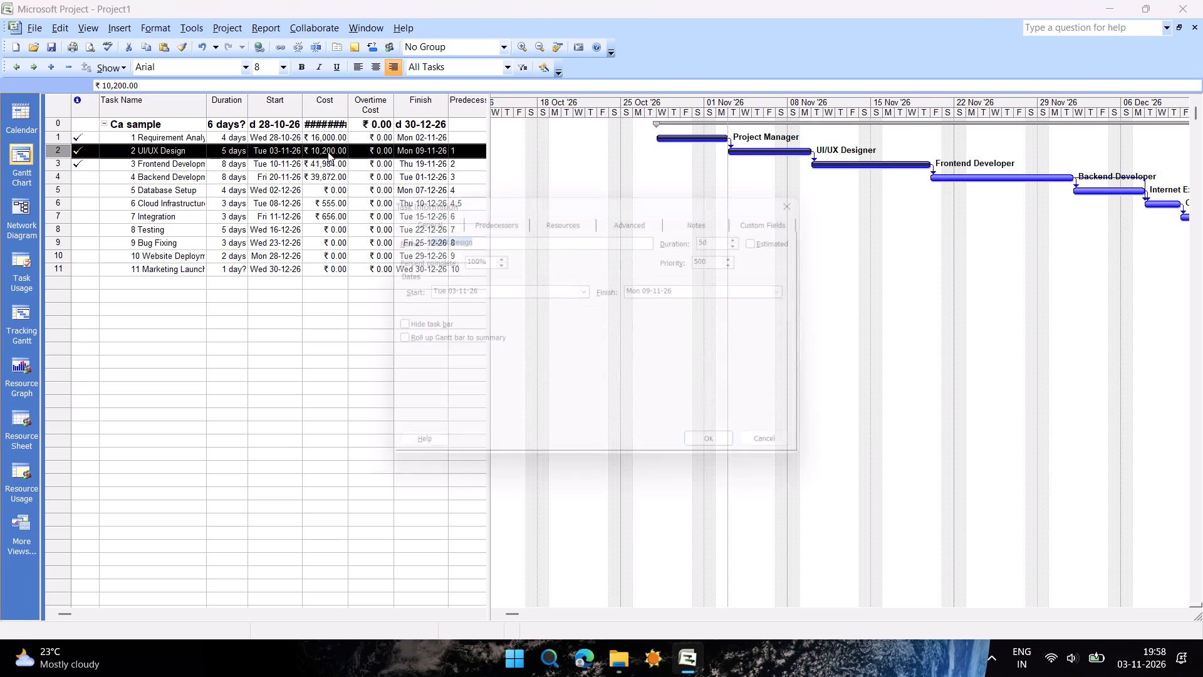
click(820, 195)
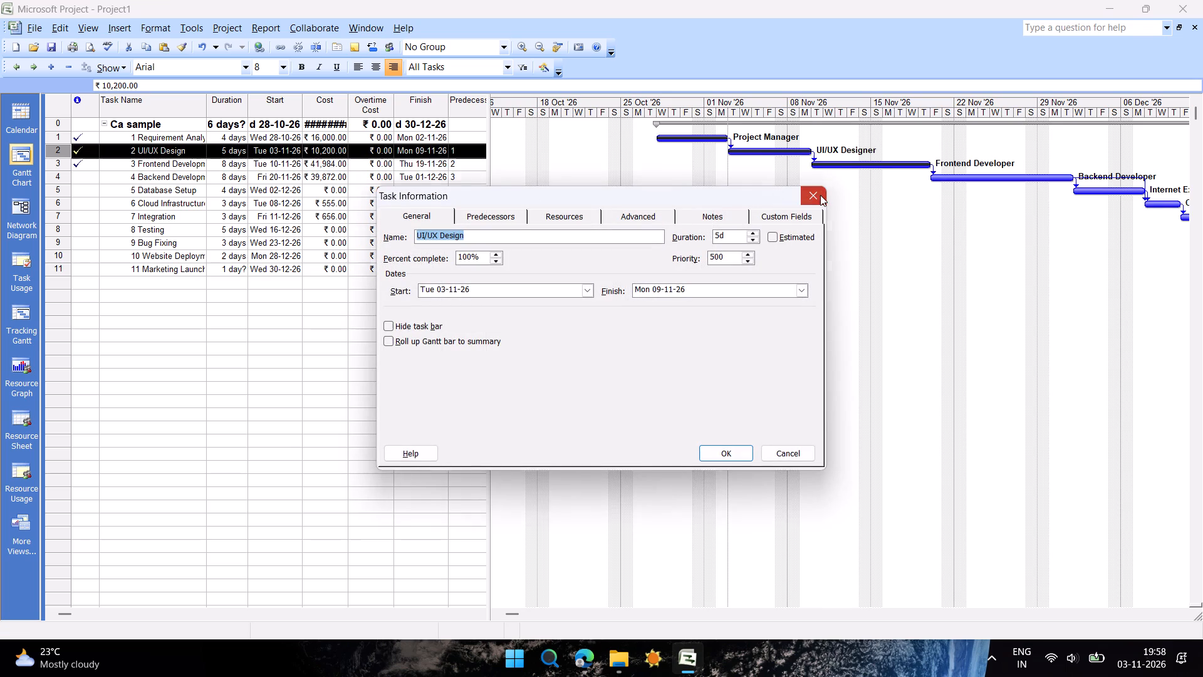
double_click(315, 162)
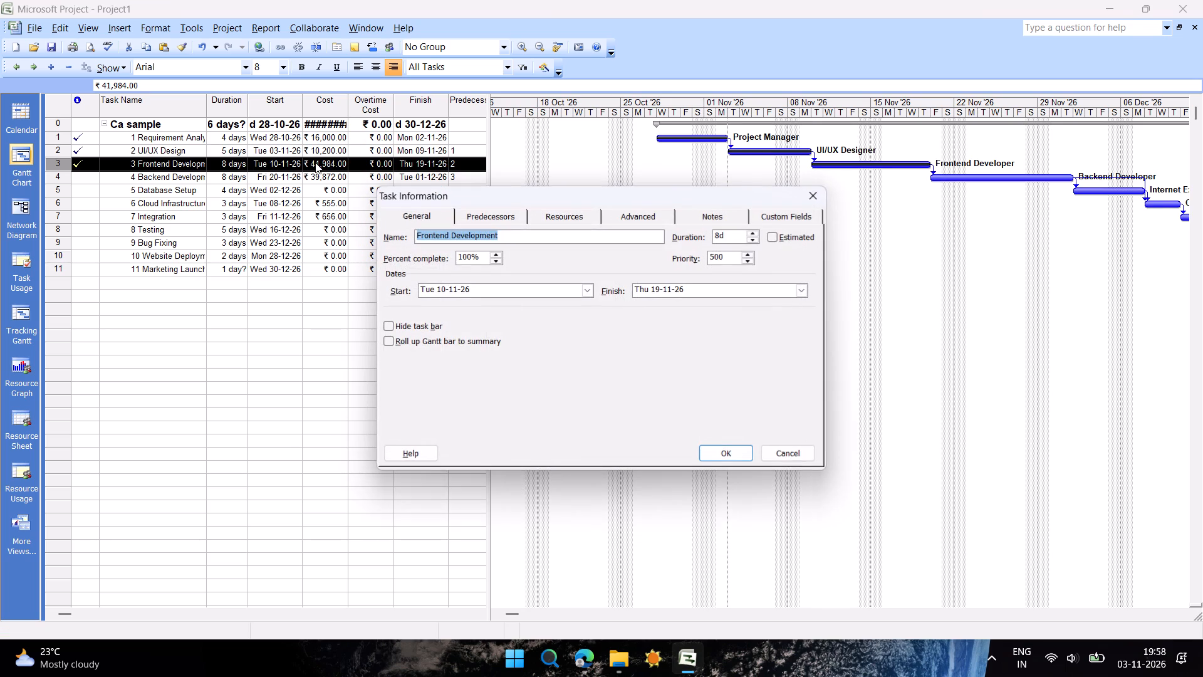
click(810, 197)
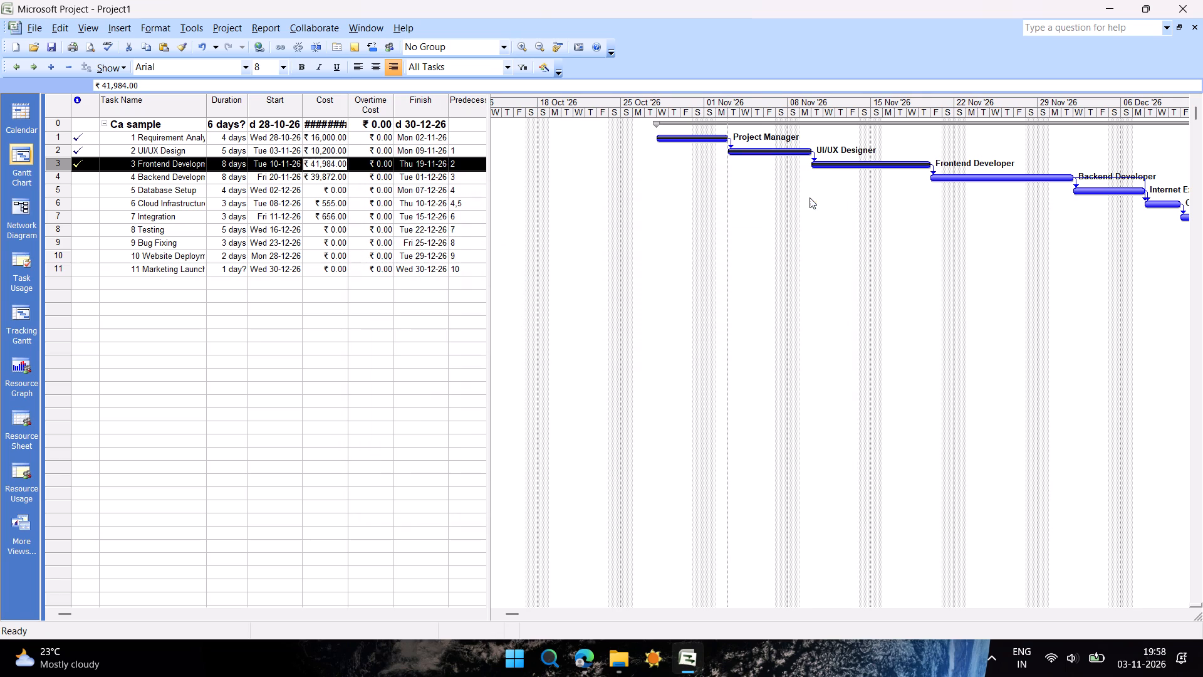
Set the Backend Development task to 100% complete.
double_click(324, 179)
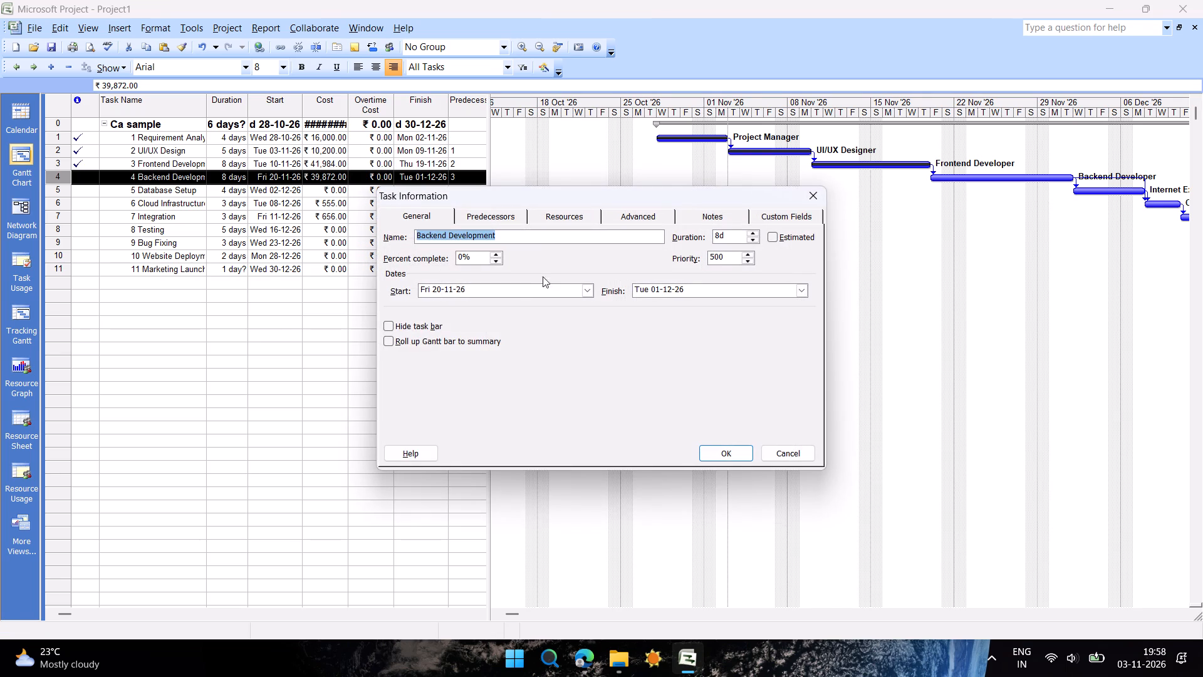
double_click(468, 258)
key(BackSpace)
key(BackSpace)
key(BackSpace)
text(100)
key(Return)
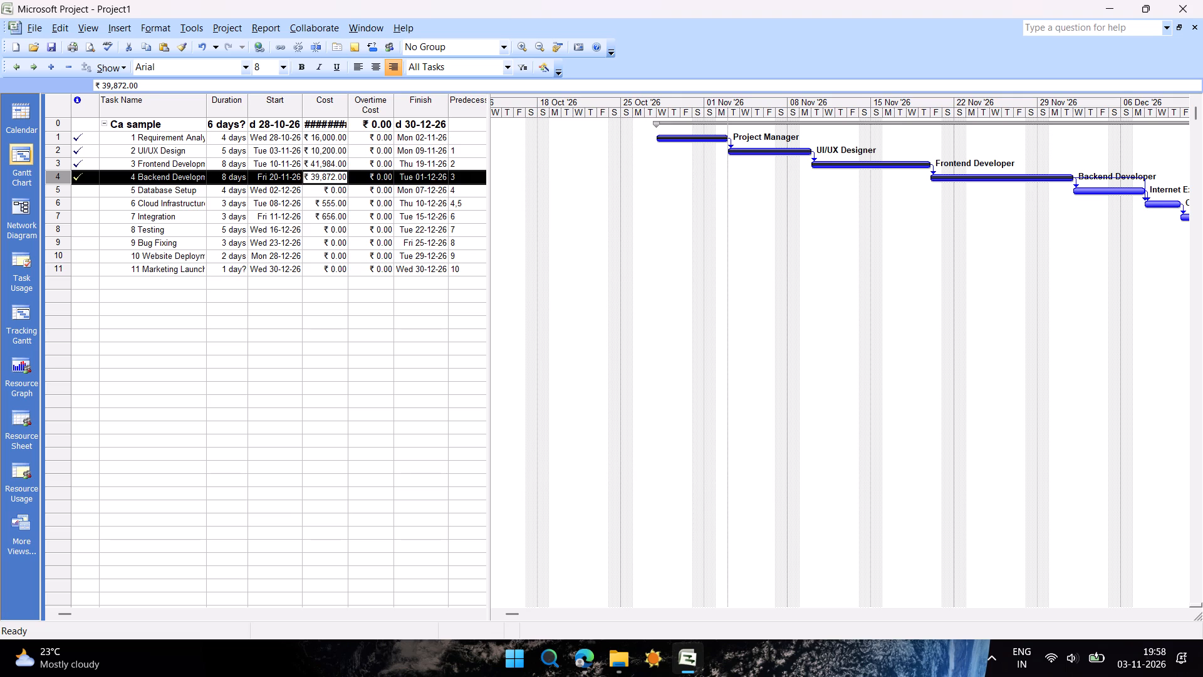
Set the Database Setup task to 100% complete.
click(335, 194)
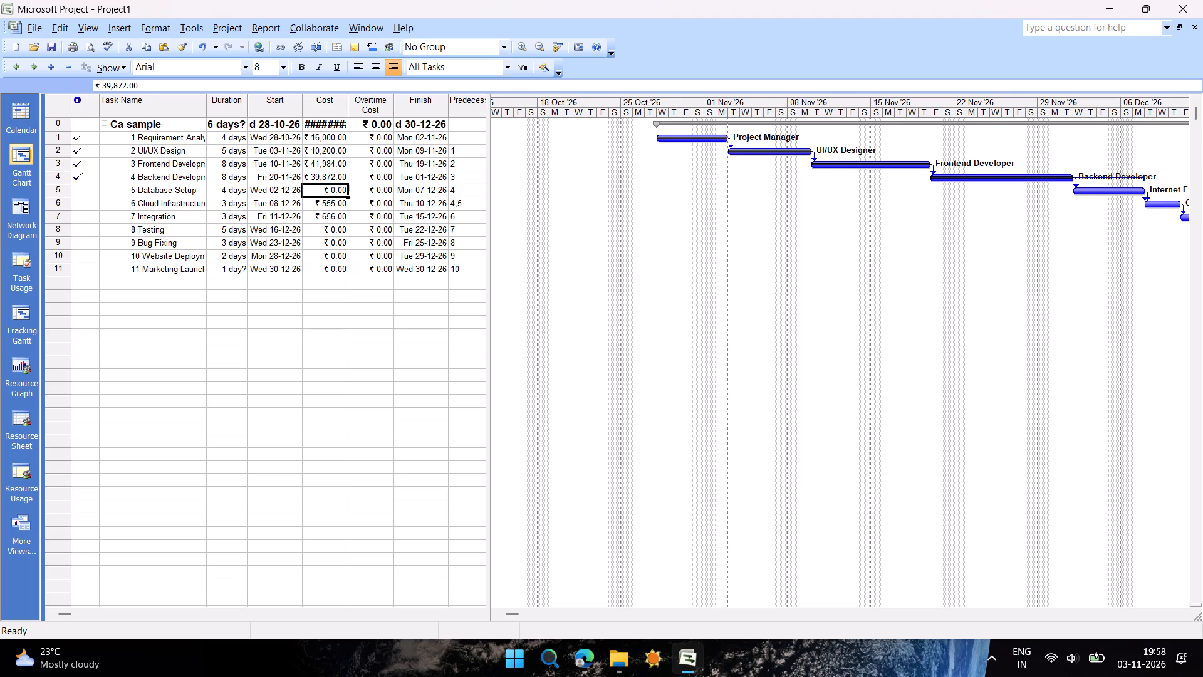
double_click(335, 194)
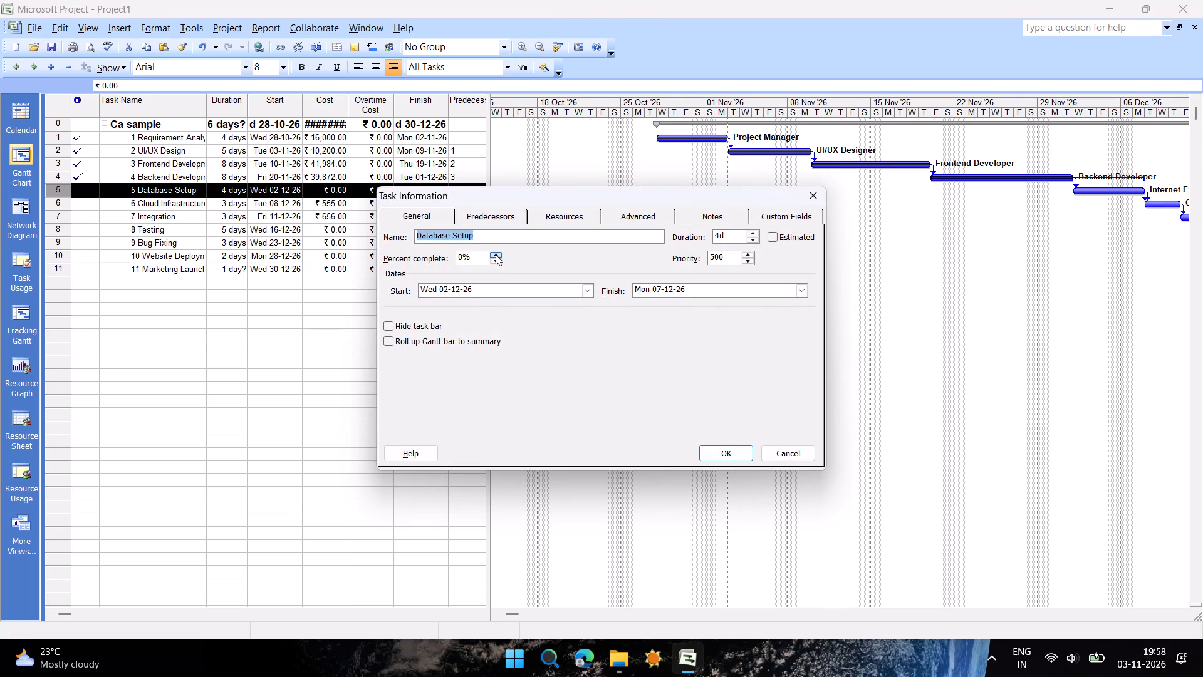
triple_click(496, 255)
triple_click(496, 255)
triple_click(496, 255)
triple_click(496, 255)
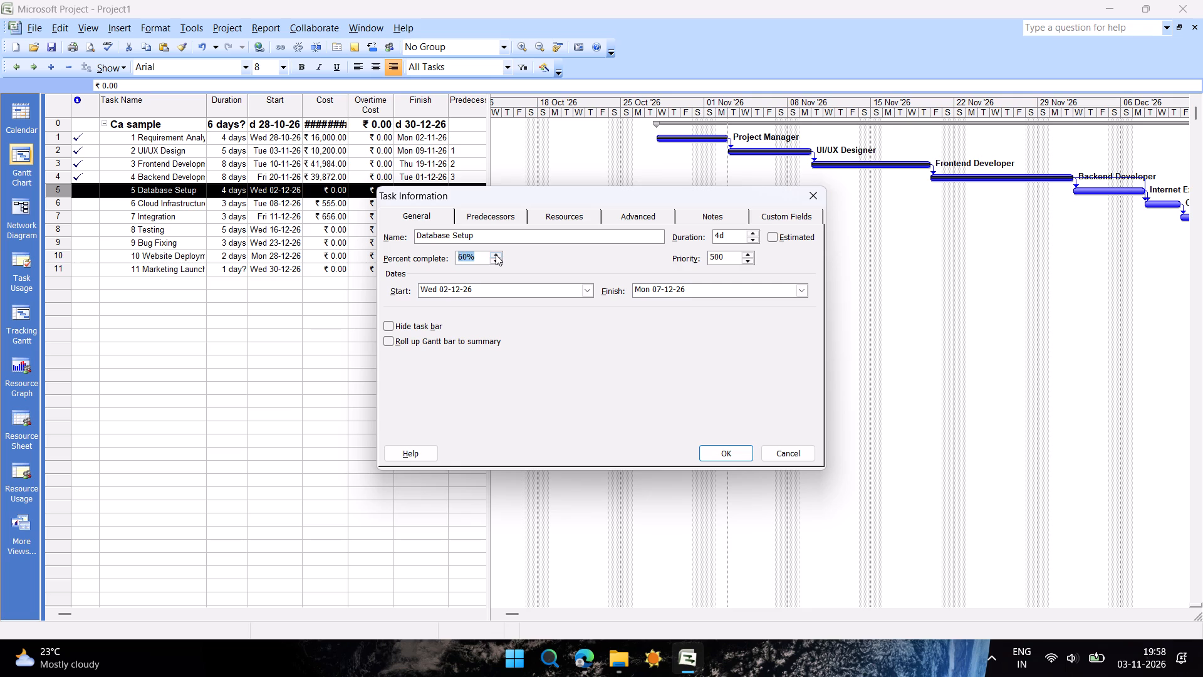
triple_click(496, 255)
triple_click(496, 255)
triple_click(496, 255)
double_click(496, 255)
click(709, 446)
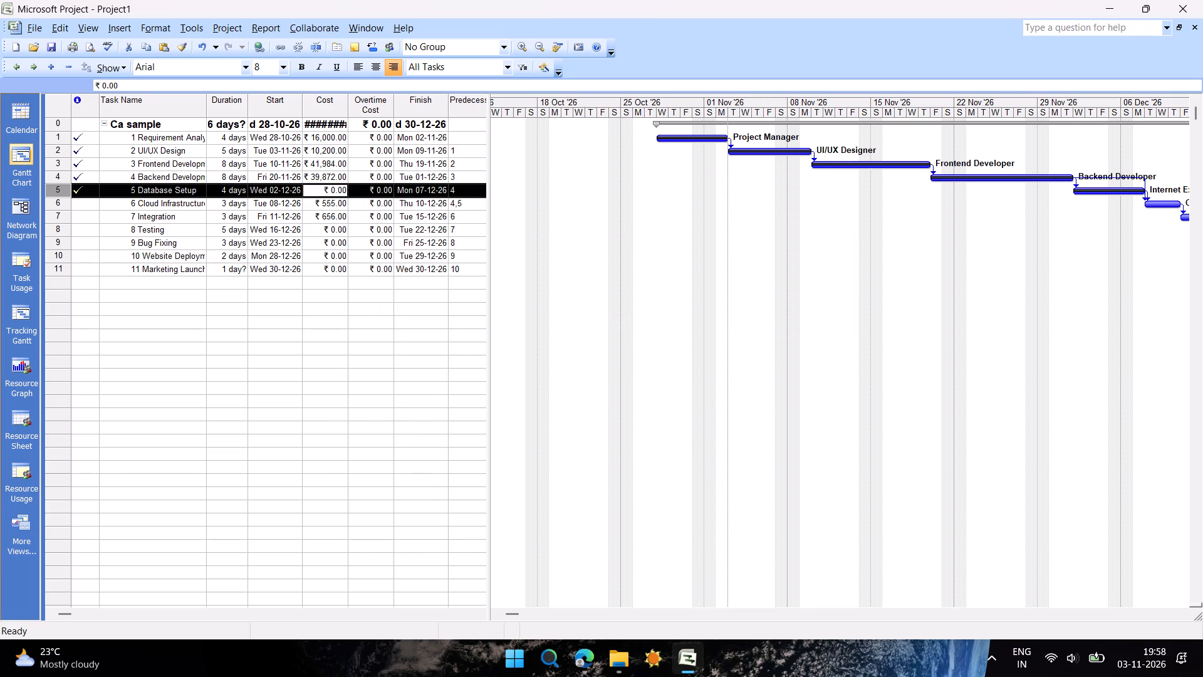
Set the Cloud Infrastructure Setup task to 100% complete.
triple_click(325, 204)
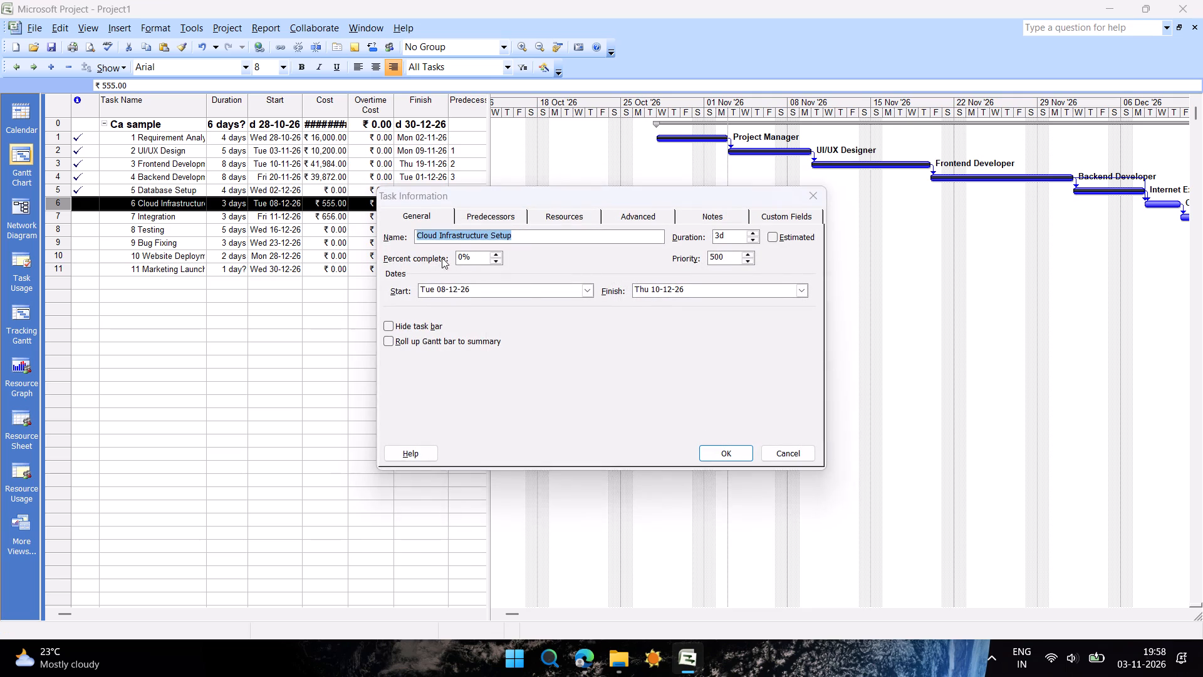
triple_click(469, 257)
key(BackSpace)
text(100)
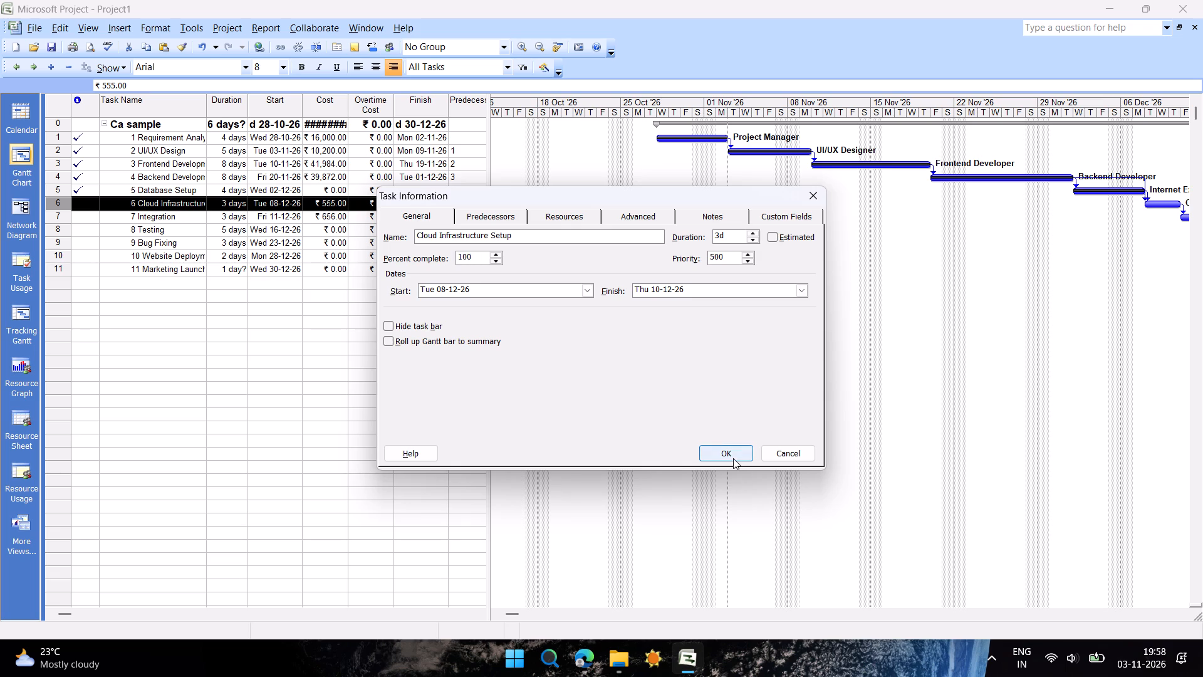
click(733, 458)
click(534, 367)
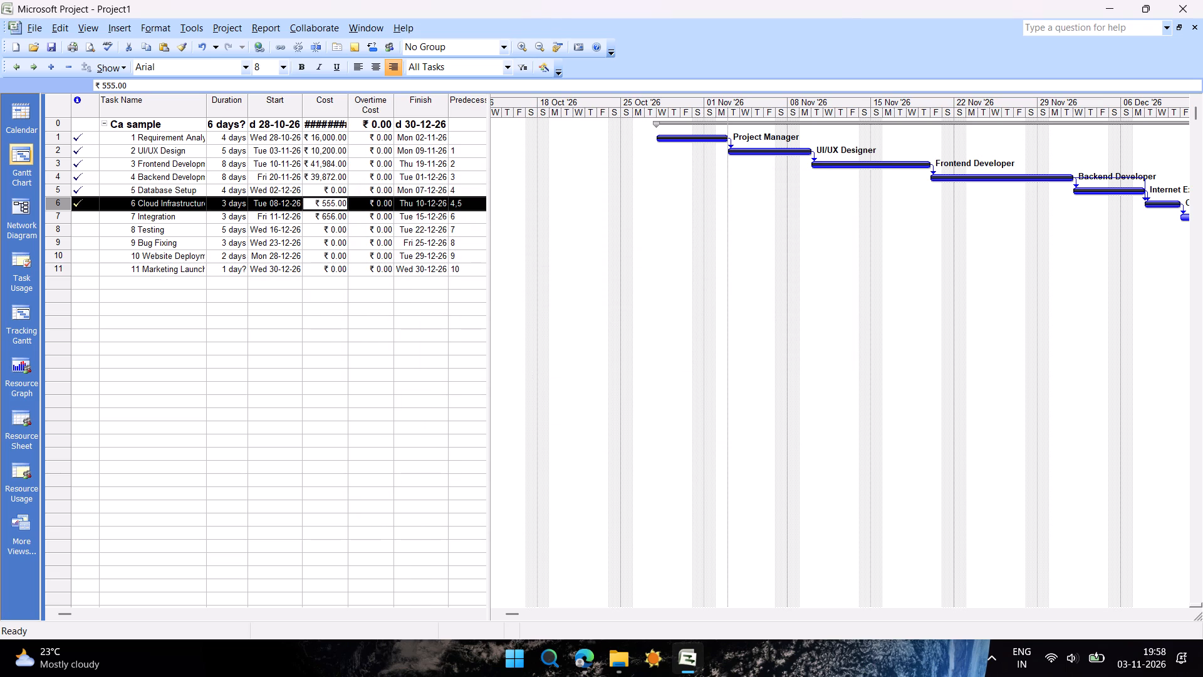
Set the Integration task to 100% complete.
double_click(326, 221)
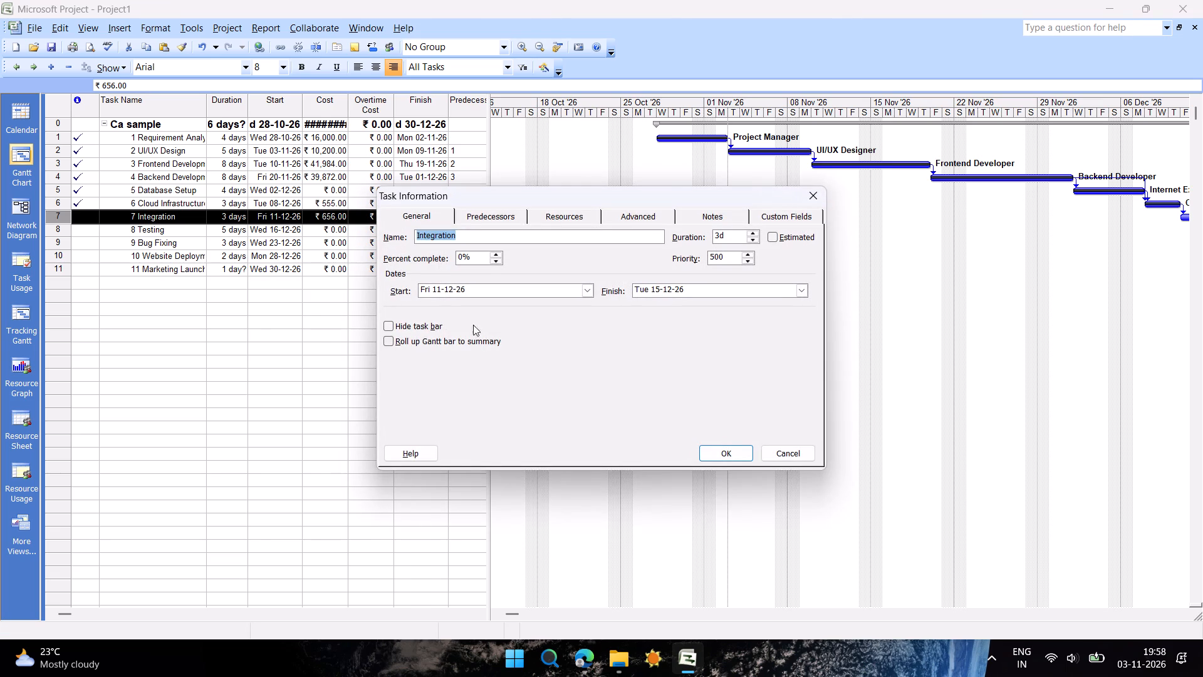
triple_click(476, 255)
key(BackSpace)
text(1000)
key(BackSpace)
key(Return)
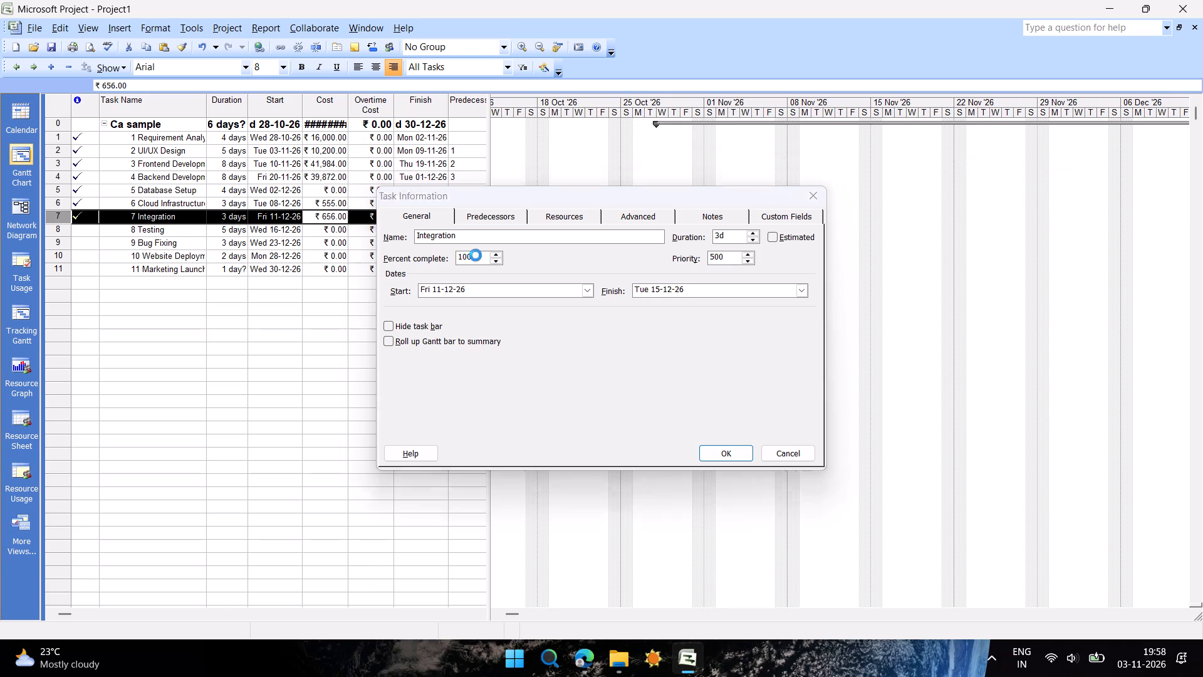
Move the Integration task one row down, below the Testing task.
click(325, 225)
double_click(326, 228)
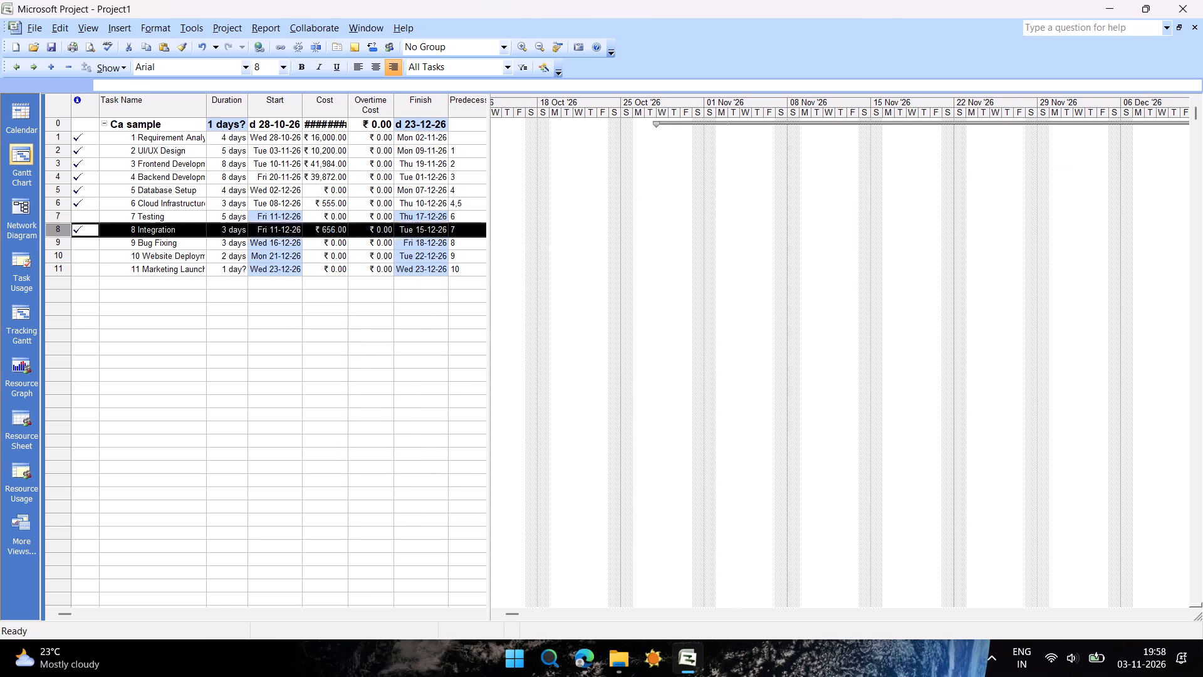
click(292, 320)
click(810, 201)
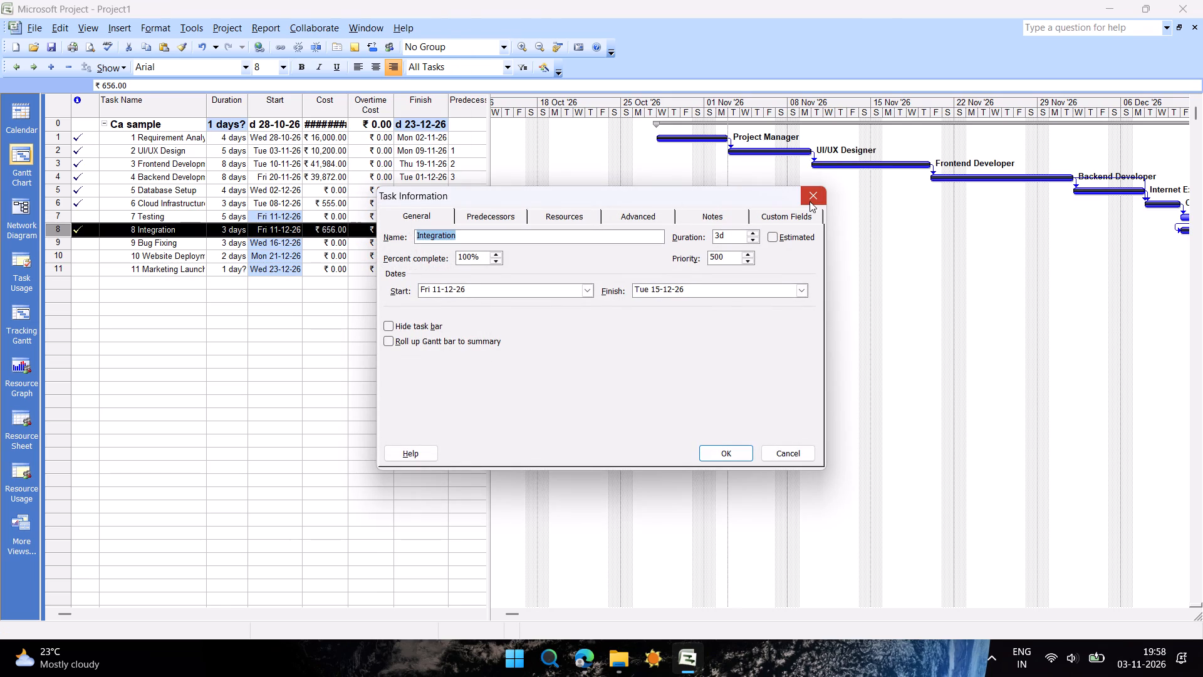
Set the Testing task to 100% complete.
double_click(331, 215)
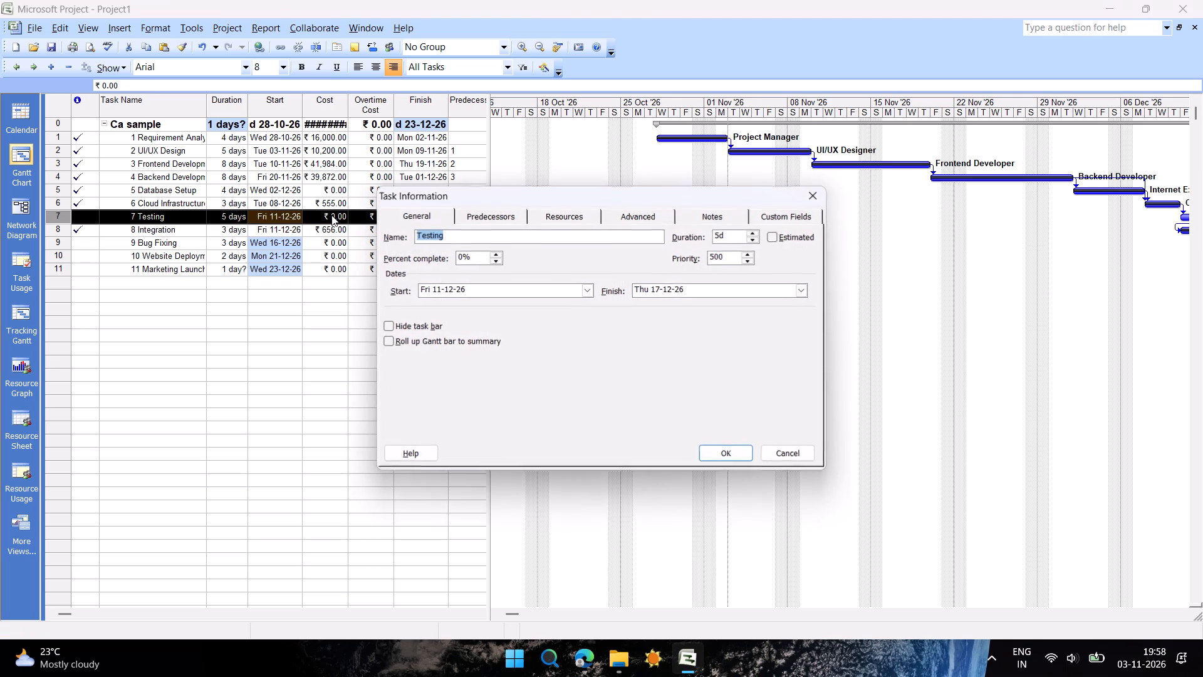
triple_click(477, 256)
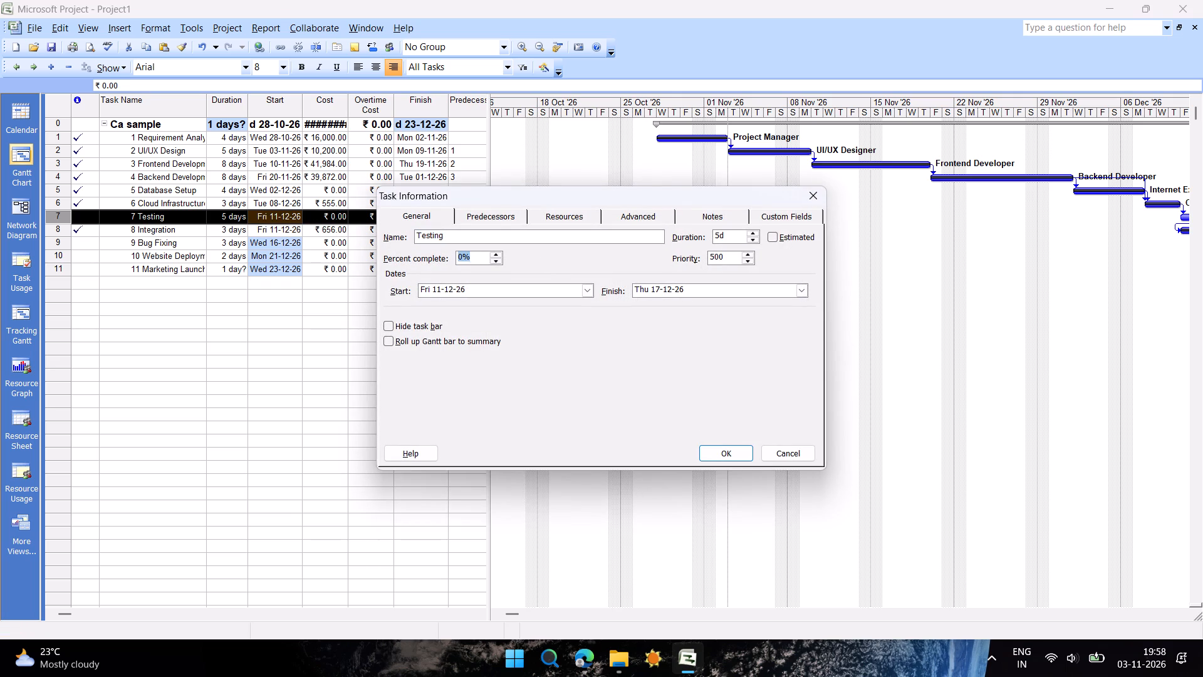
key(BackSpace)
text(100)
click(736, 448)
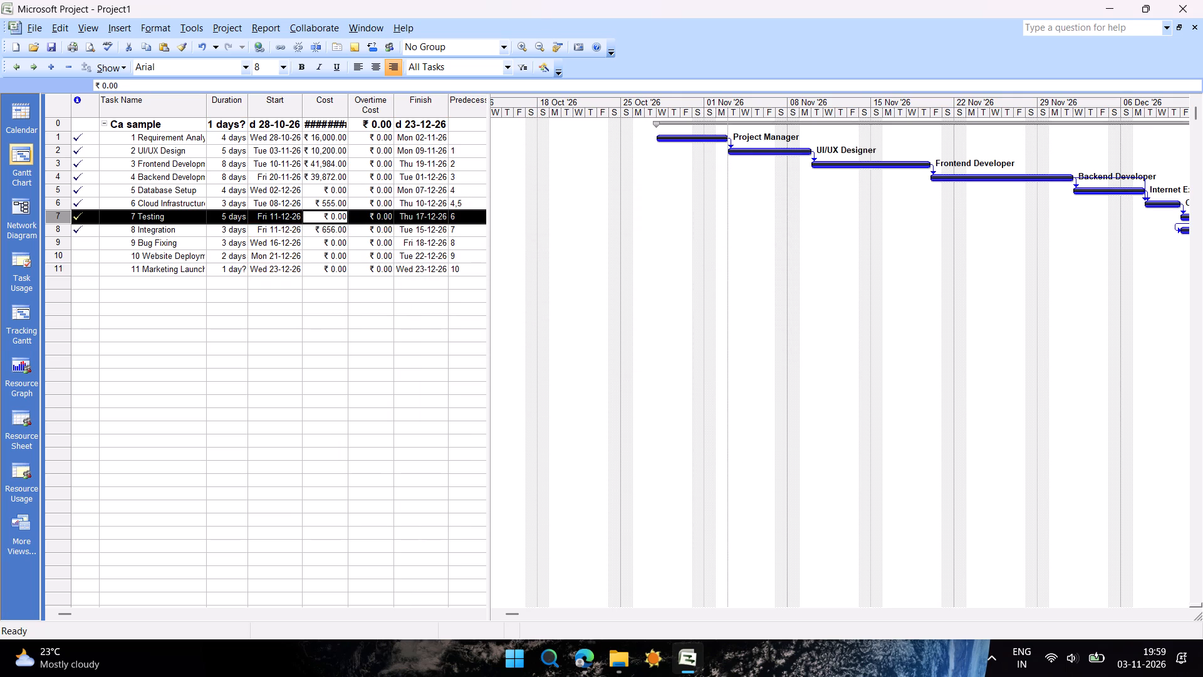
Check the Integration task's percent complete in its task information.
double_click(330, 235)
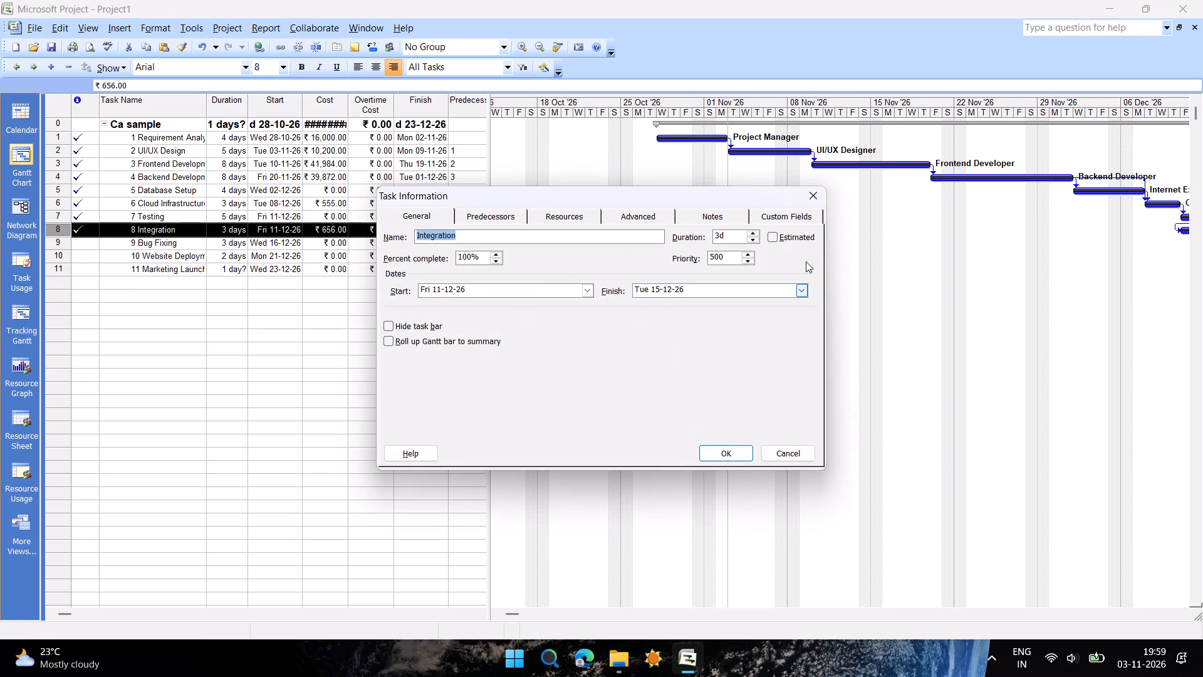
click(736, 449)
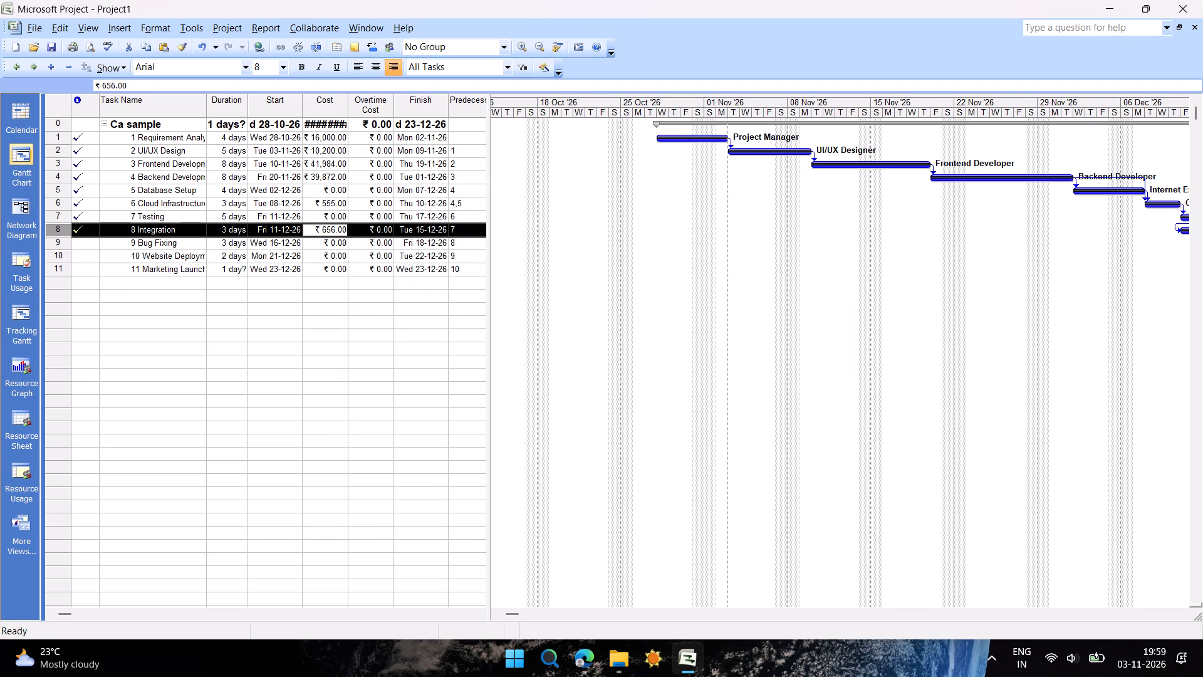
Set the Bug Fixing task to 100% complete.
triple_click(332, 247)
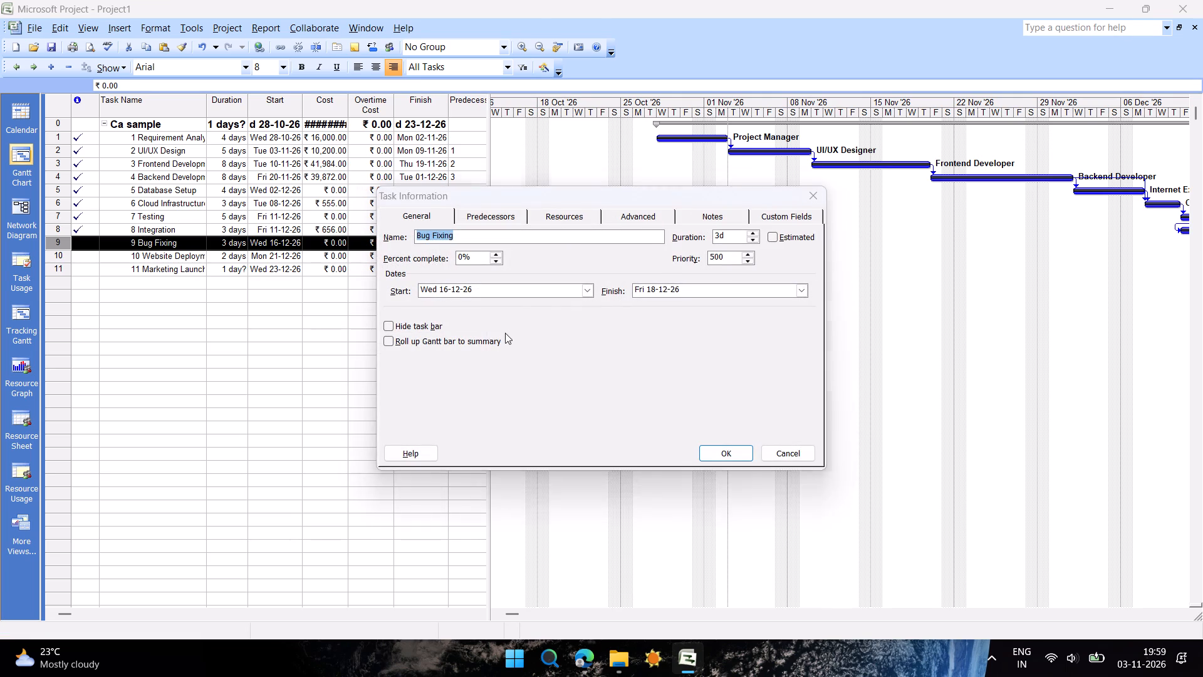
triple_click(497, 252)
triple_click(497, 252)
triple_click(497, 252)
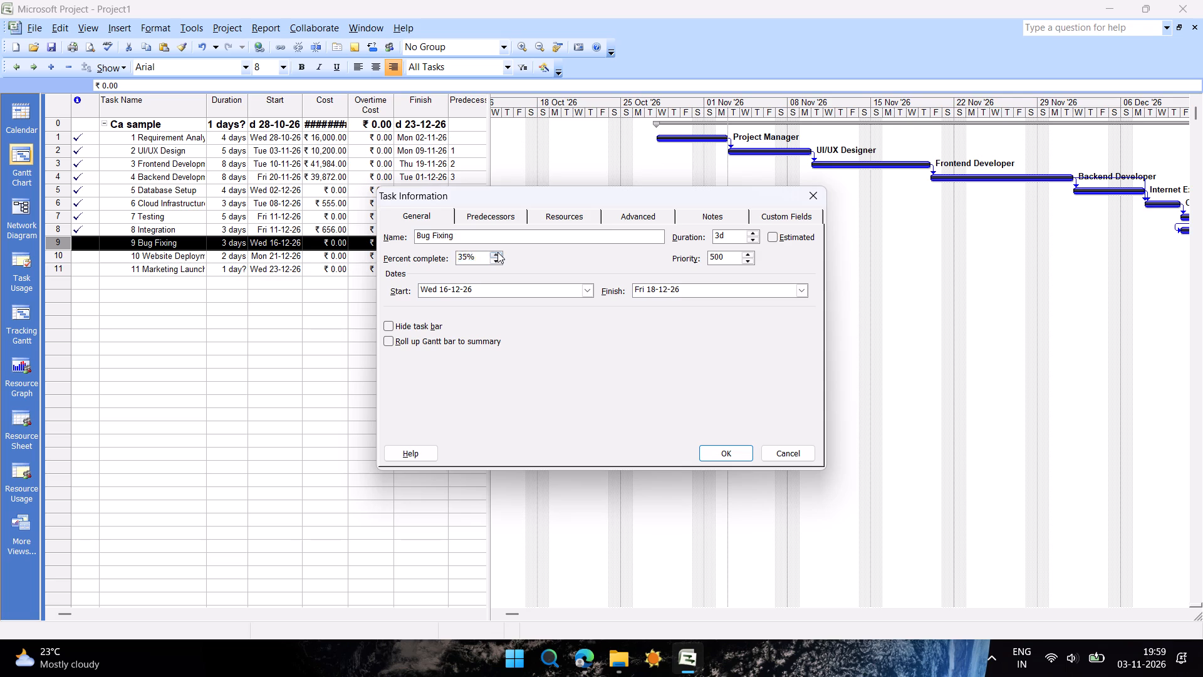
triple_click(497, 252)
triple_click(497, 252)
triple_click(497, 252)
triple_click(497, 252)
click(704, 454)
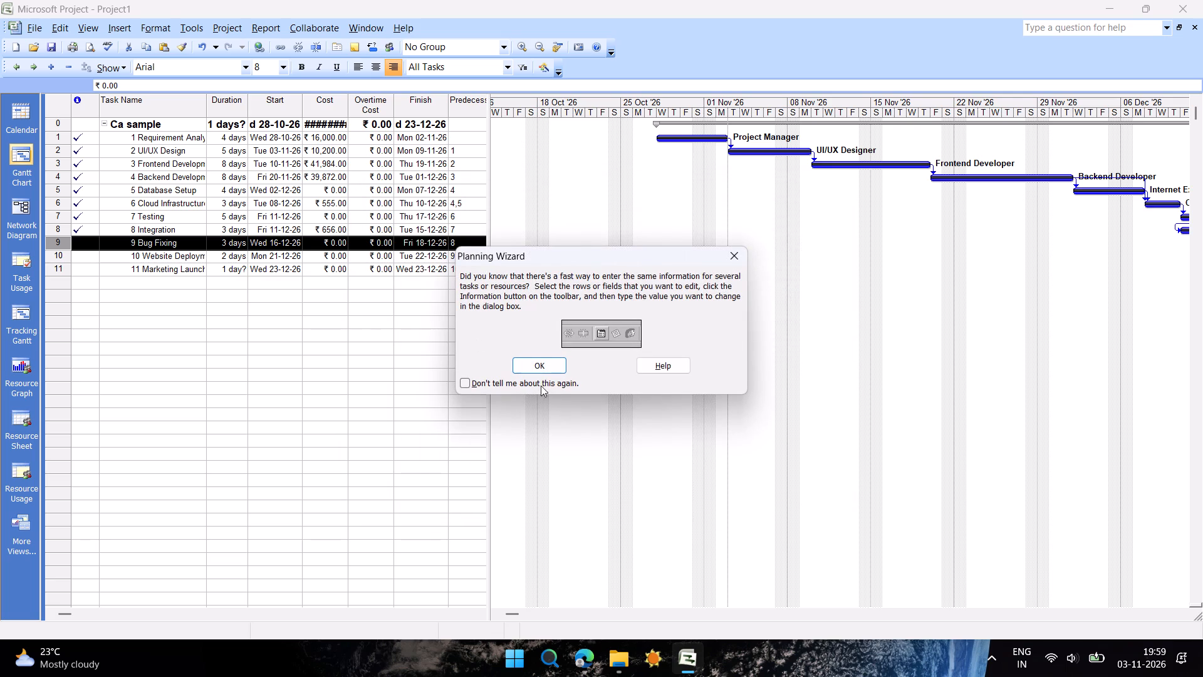
click(546, 366)
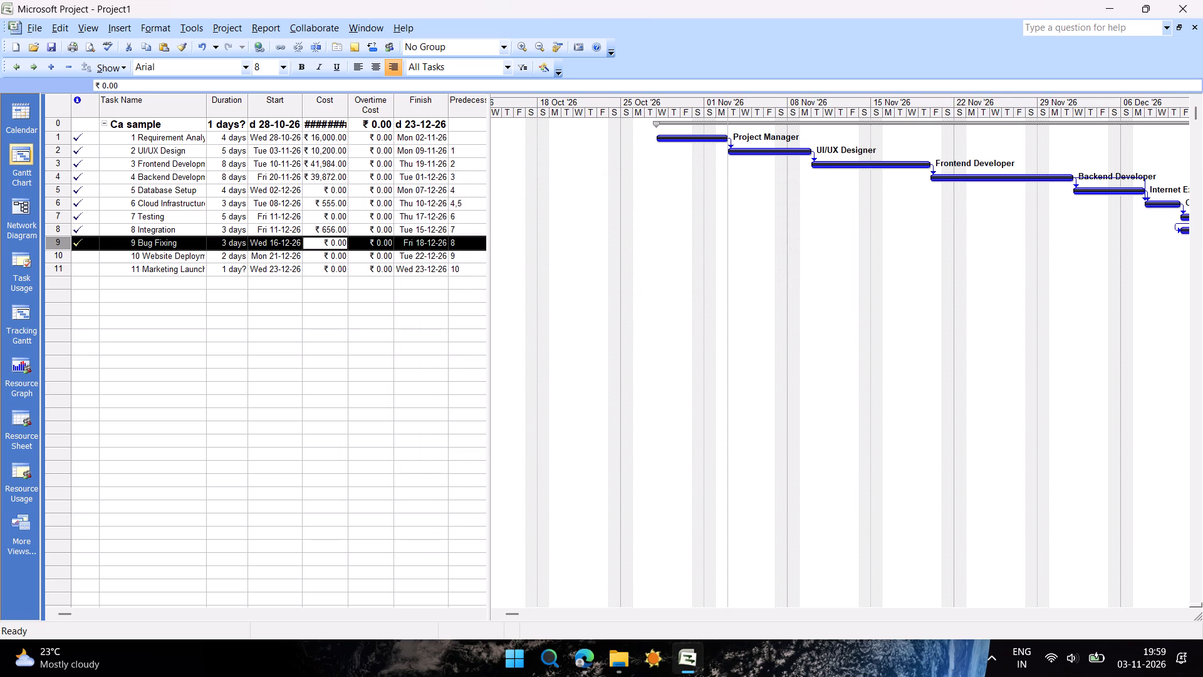
Set the Website Deployment task to 100% complete.
triple_click(321, 257)
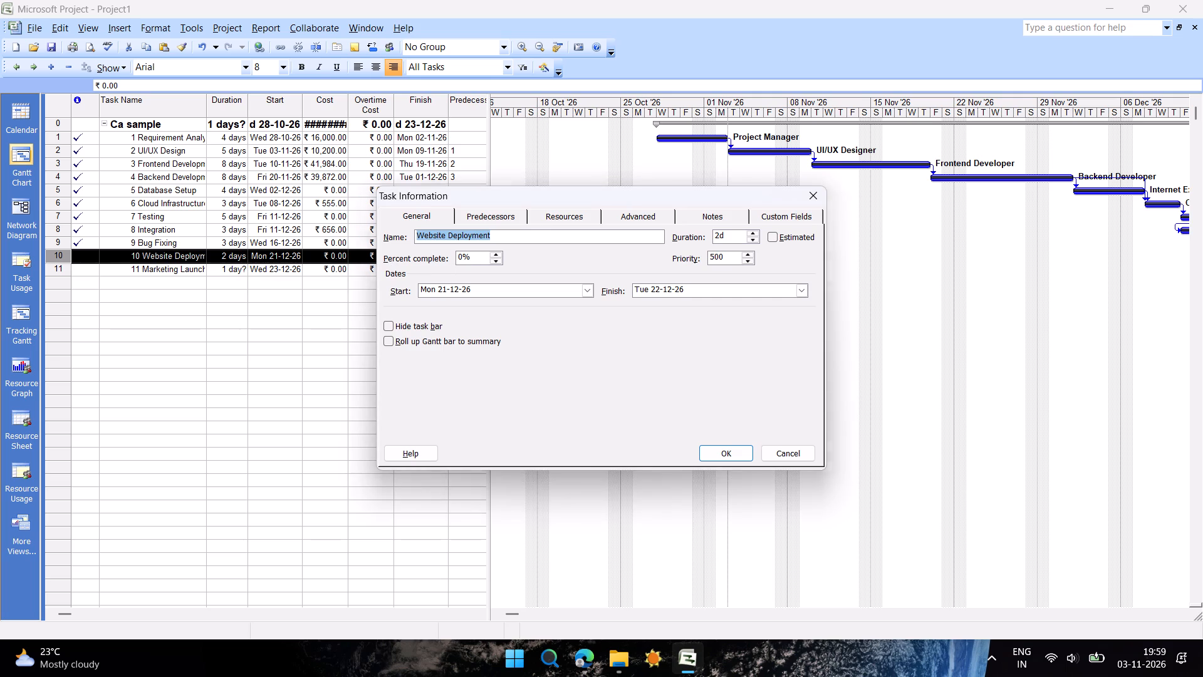
triple_click(477, 260)
key(BackSpace)
text(100)
click(732, 454)
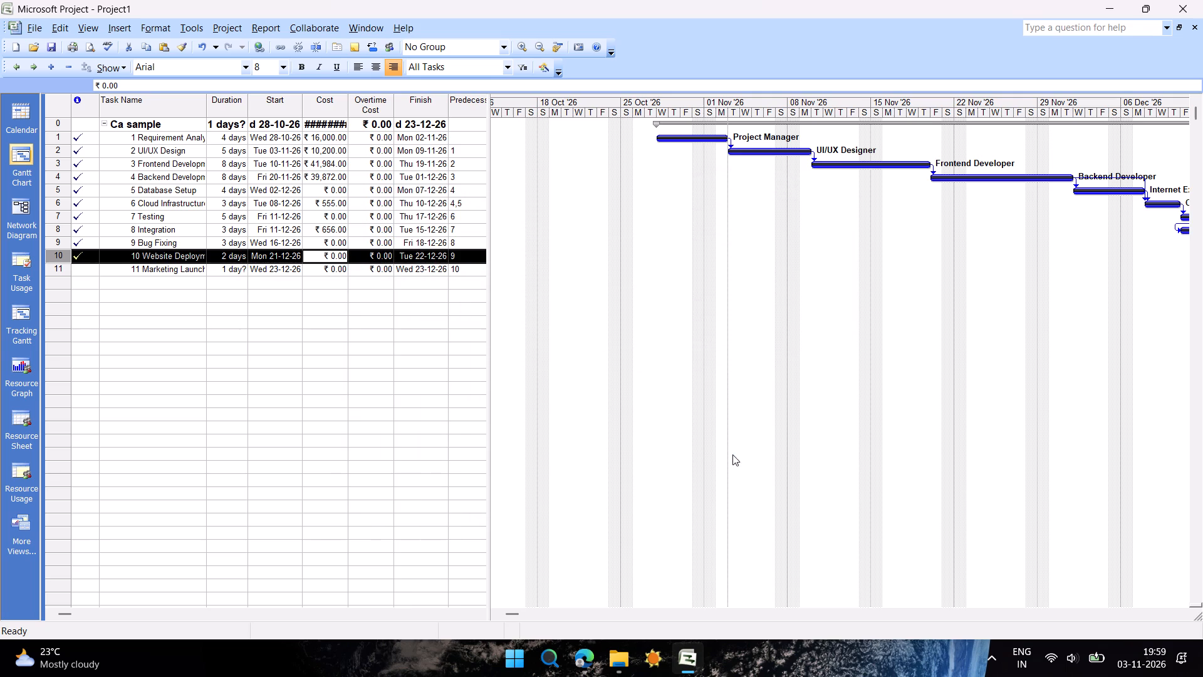
Set the Marketing Launch task to 100% complete.
double_click(342, 273)
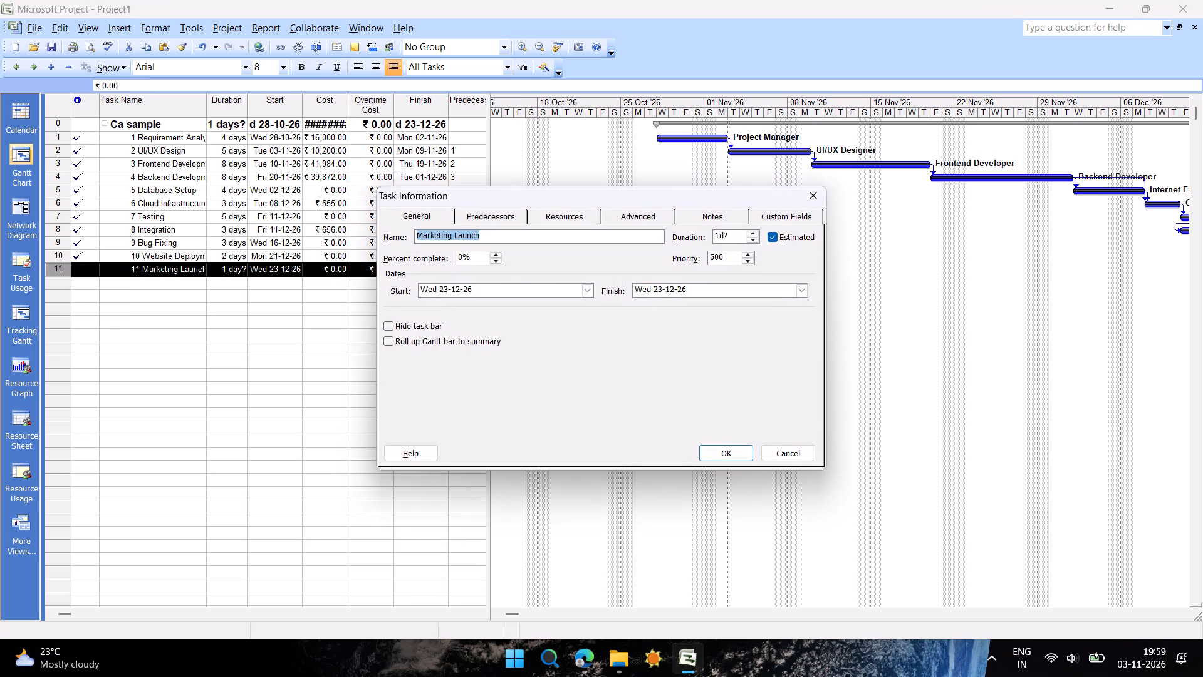
triple_click(473, 252)
key(BackSpace)
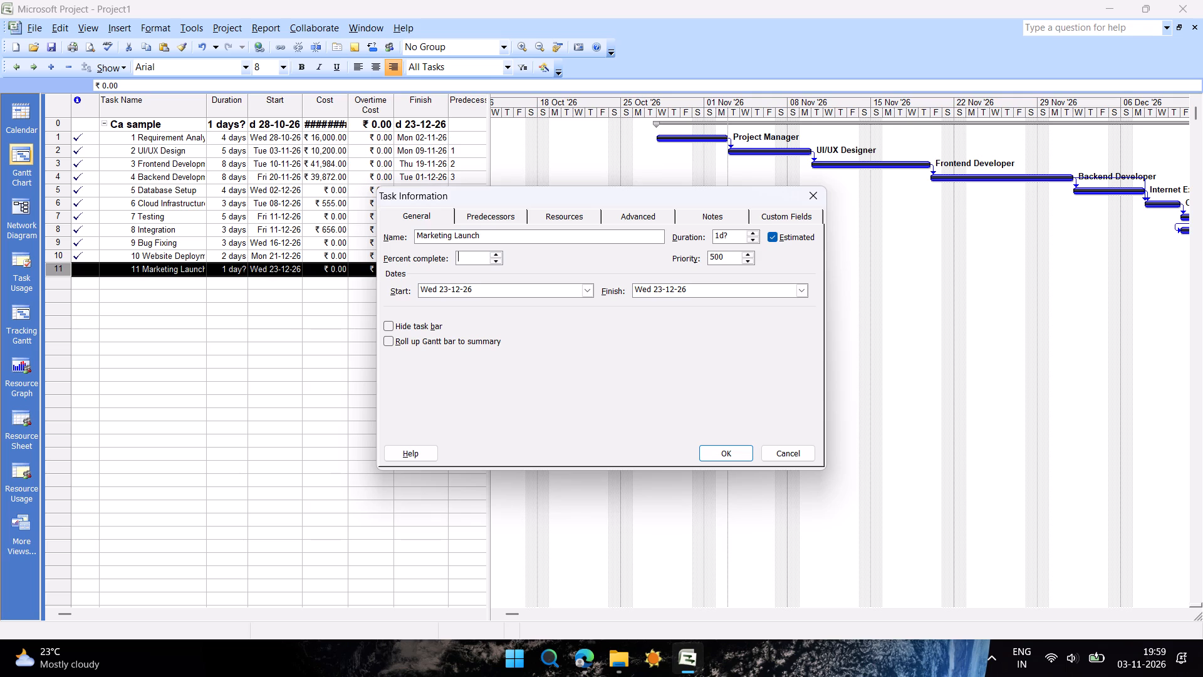
text(100)
key(Return)
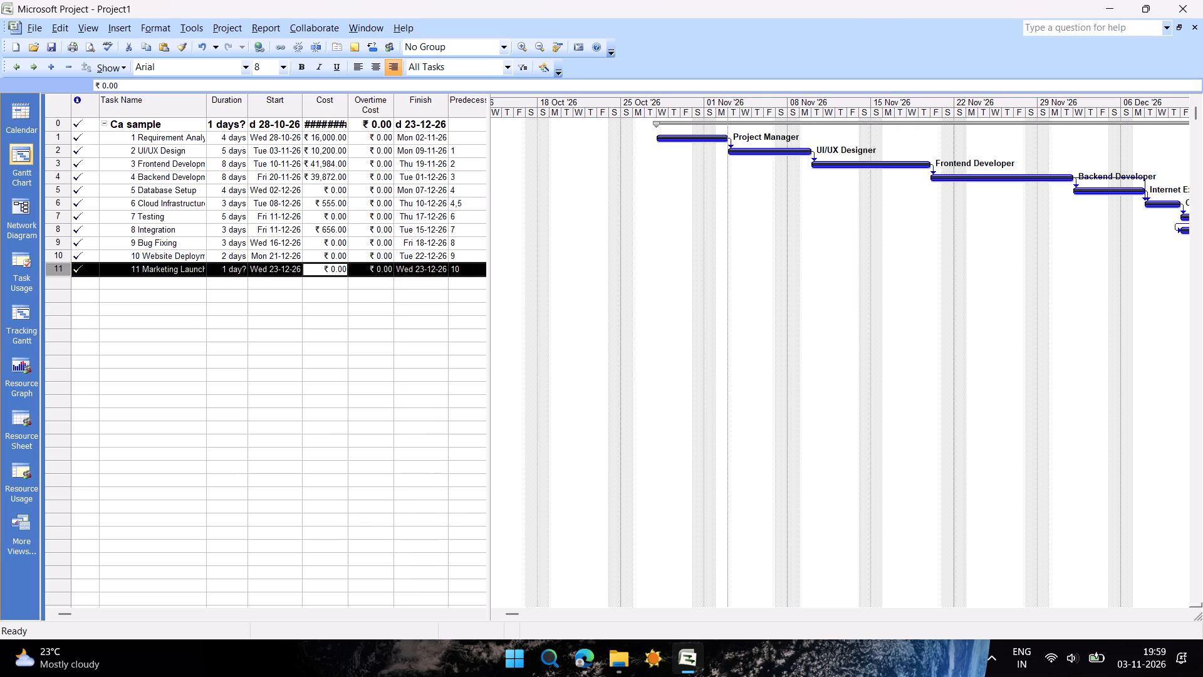
Review the completed project in the Network Diagram, Resource Graph and Task Usage views.
click(24, 200)
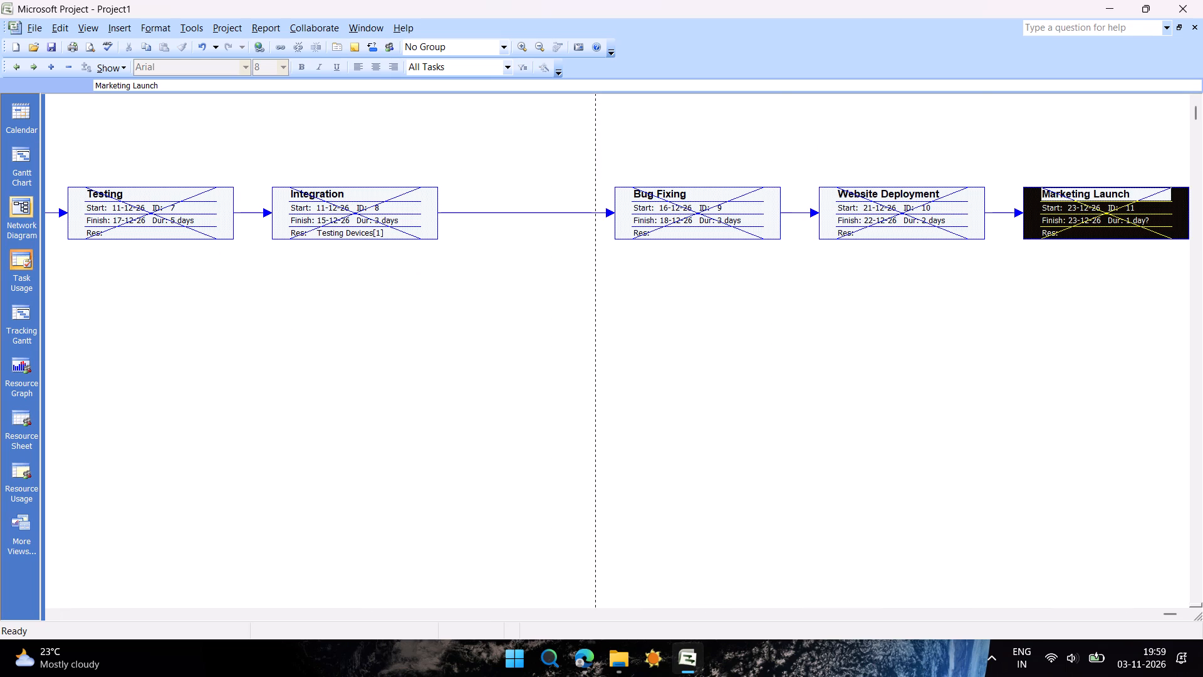
scroll(251, 207, left, 2)
click(10, 392)
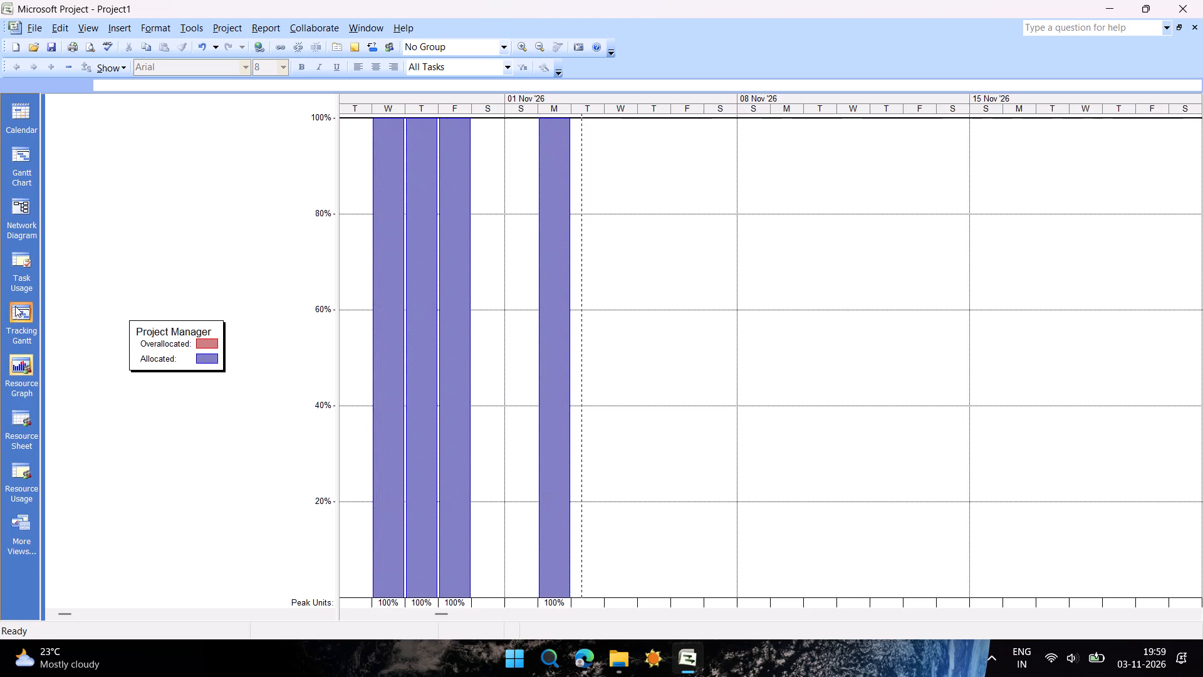
click(21, 228)
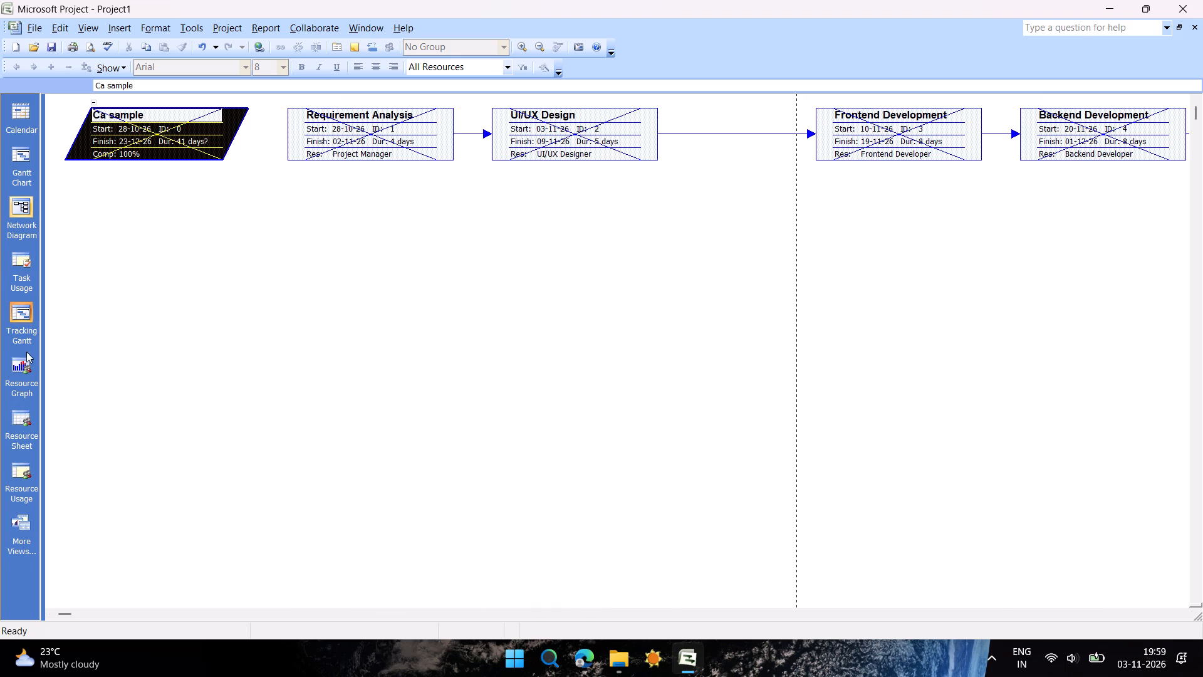
click(23, 286)
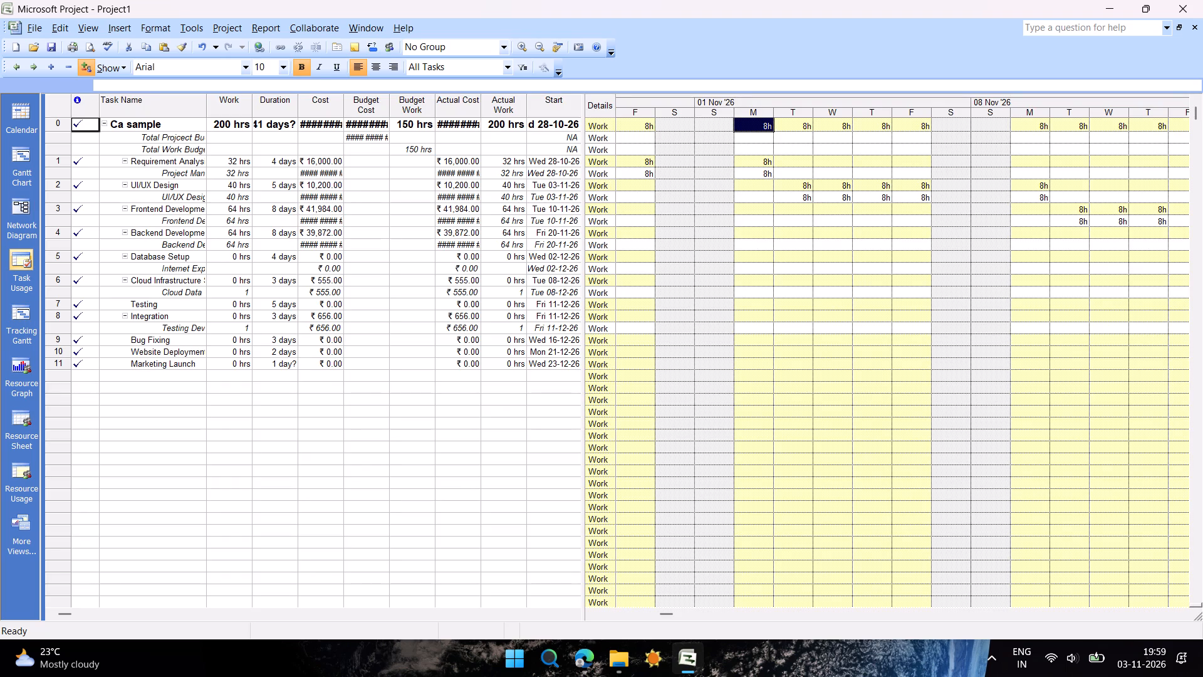
Return to the Gantt Chart view and split the project window.
click(6, 186)
click(369, 23)
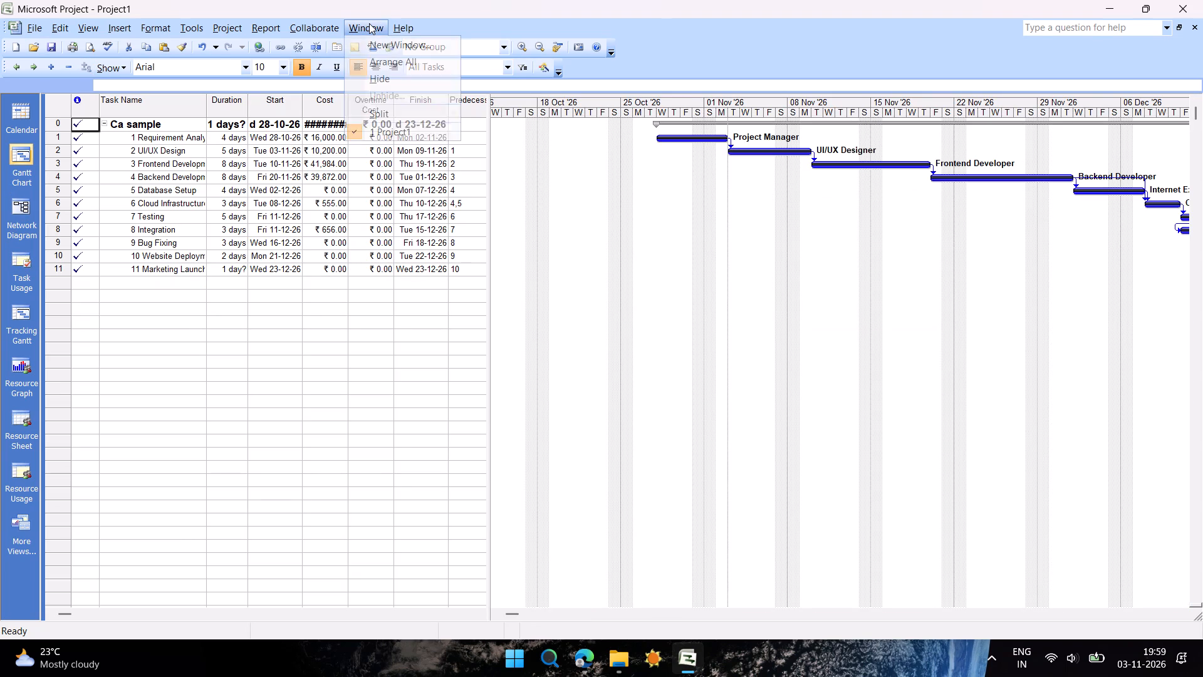
click(392, 117)
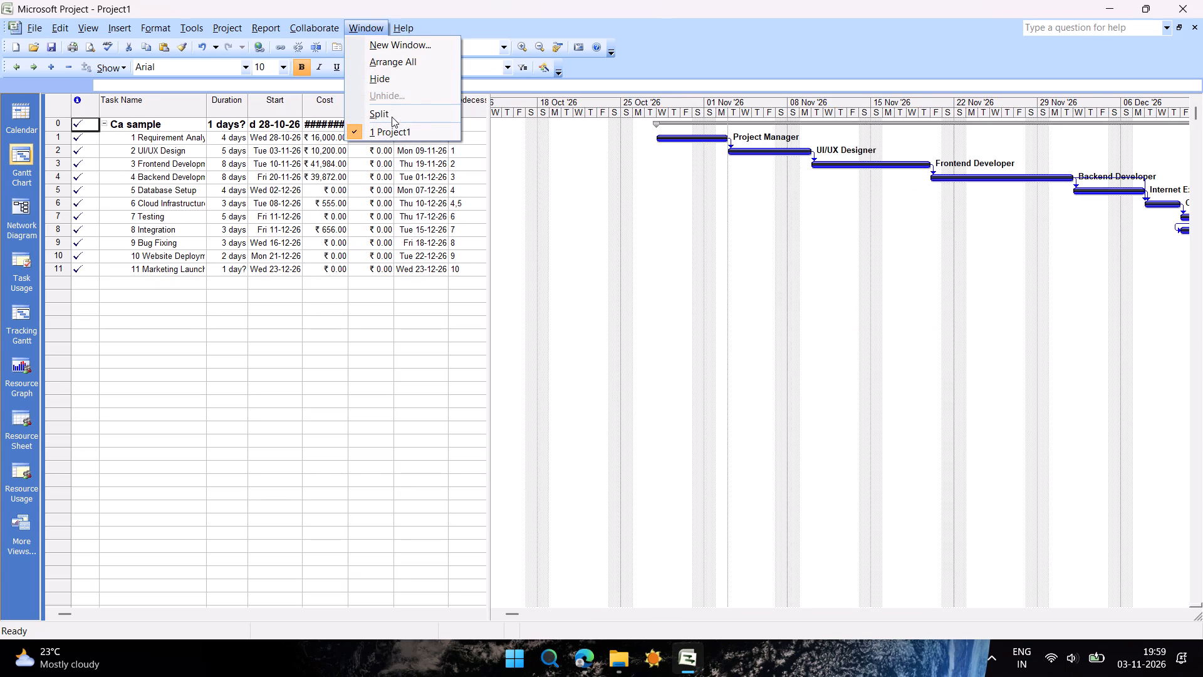
Show the Resource Work details in the task form below the Gantt Chart.
right_click(652, 407)
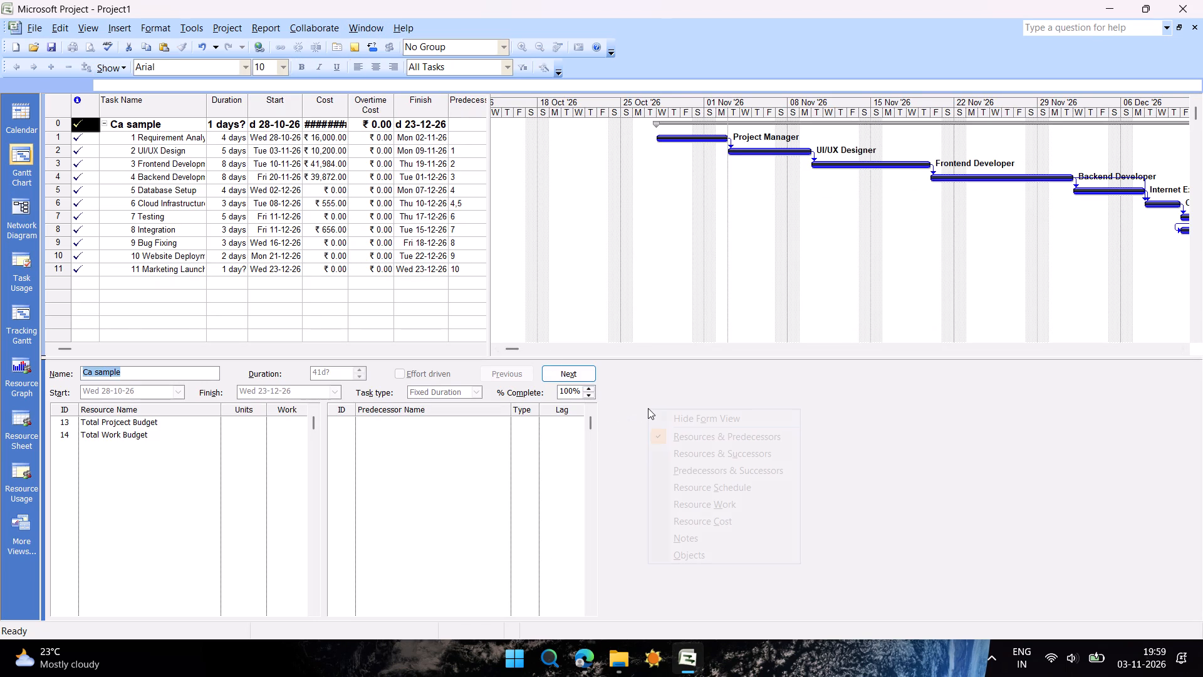
click(726, 498)
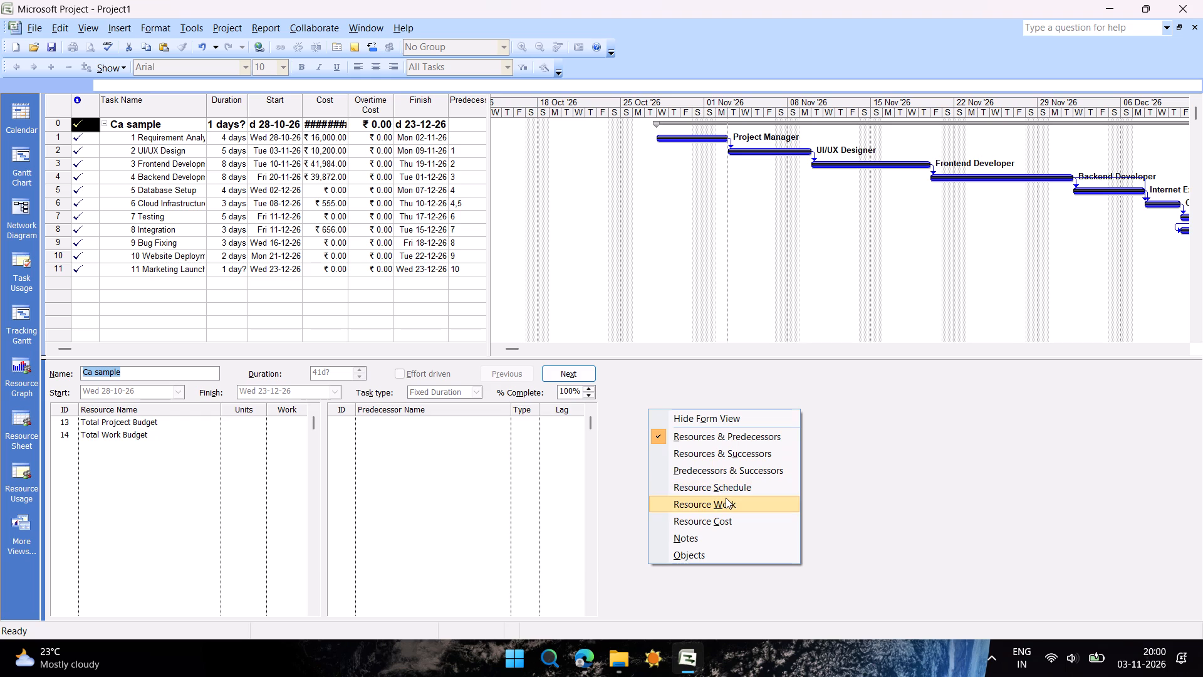
Set the Project Manager's overtime work on the Requirement Analysis task to 5h.
click(150, 141)
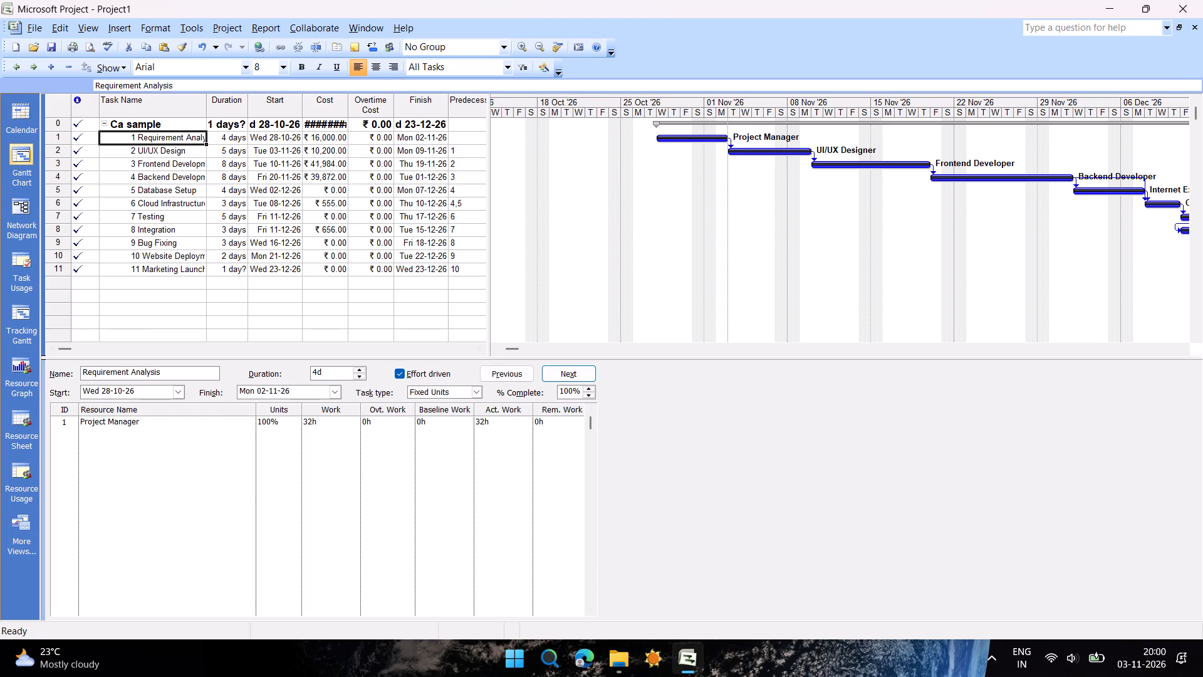
click(368, 425)
double_click(410, 417)
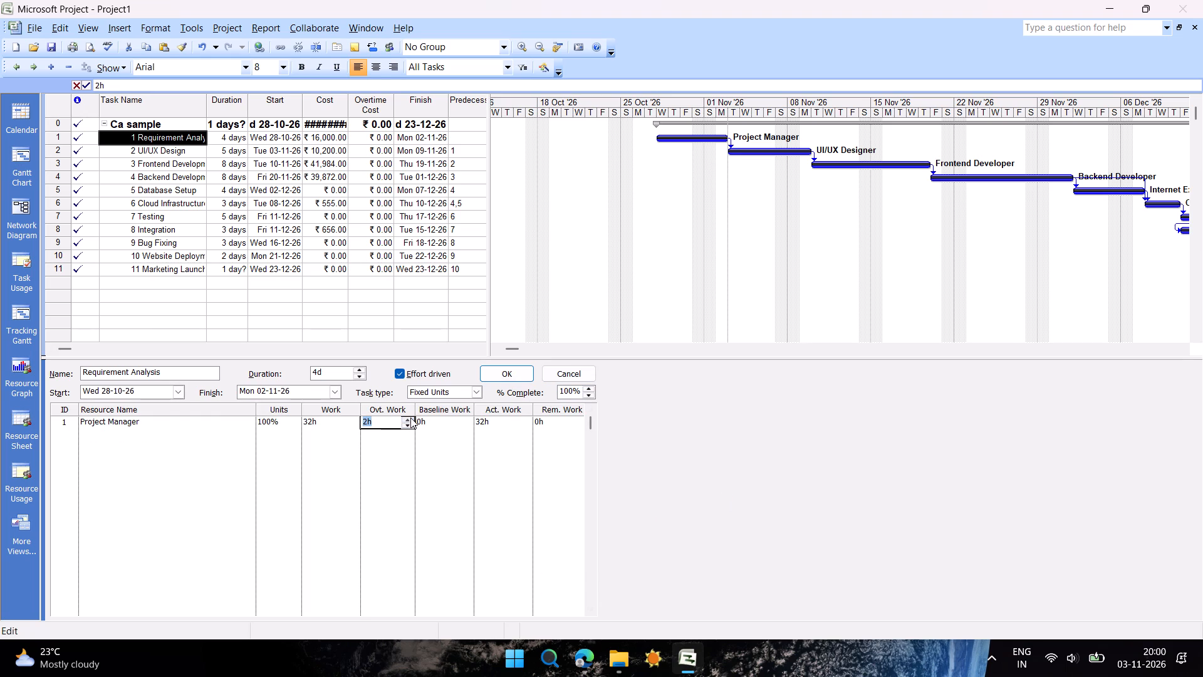
double_click(410, 417)
click(410, 417)
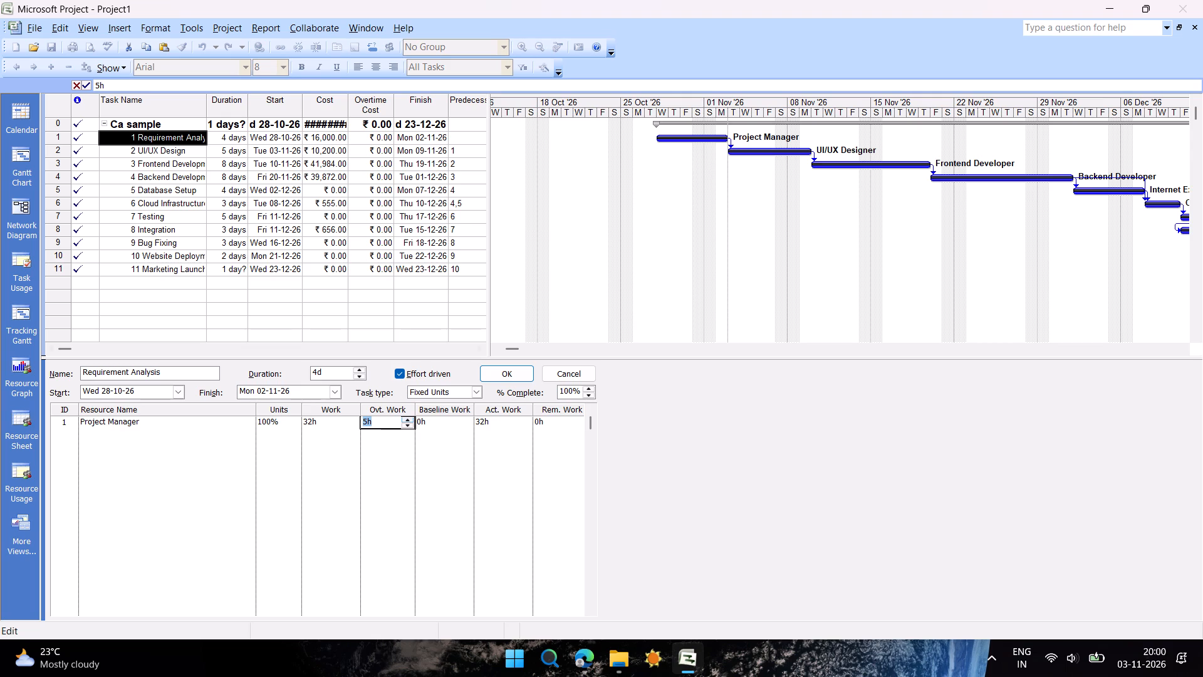
key(Return)
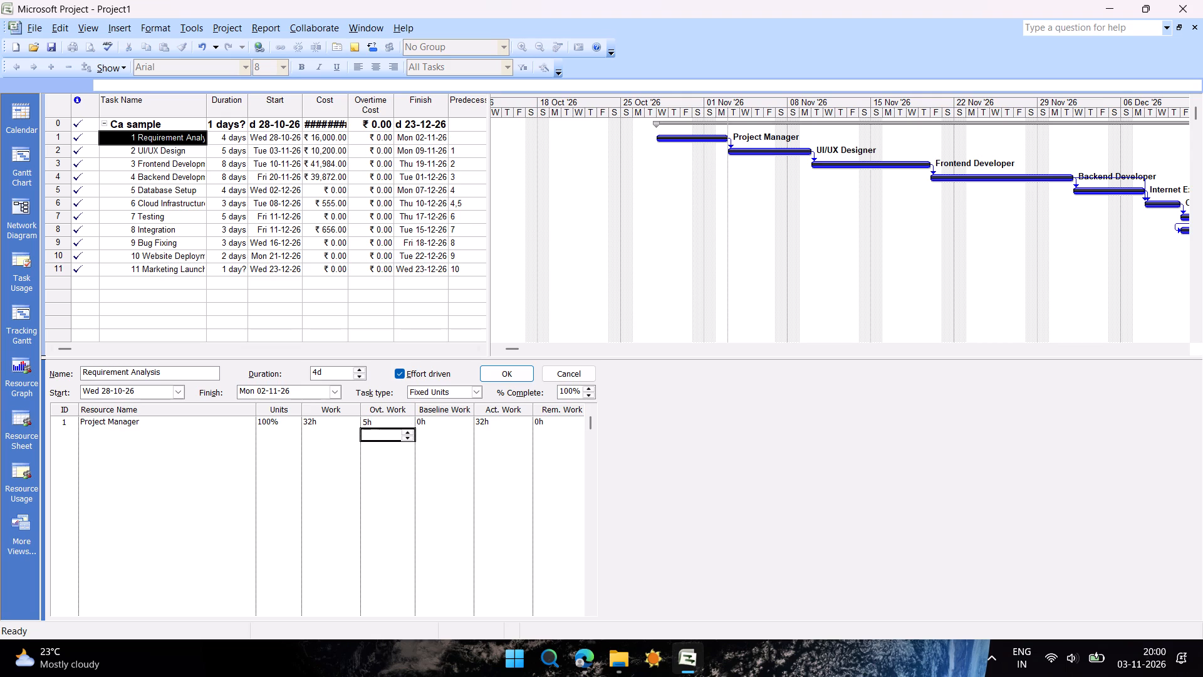
click(168, 150)
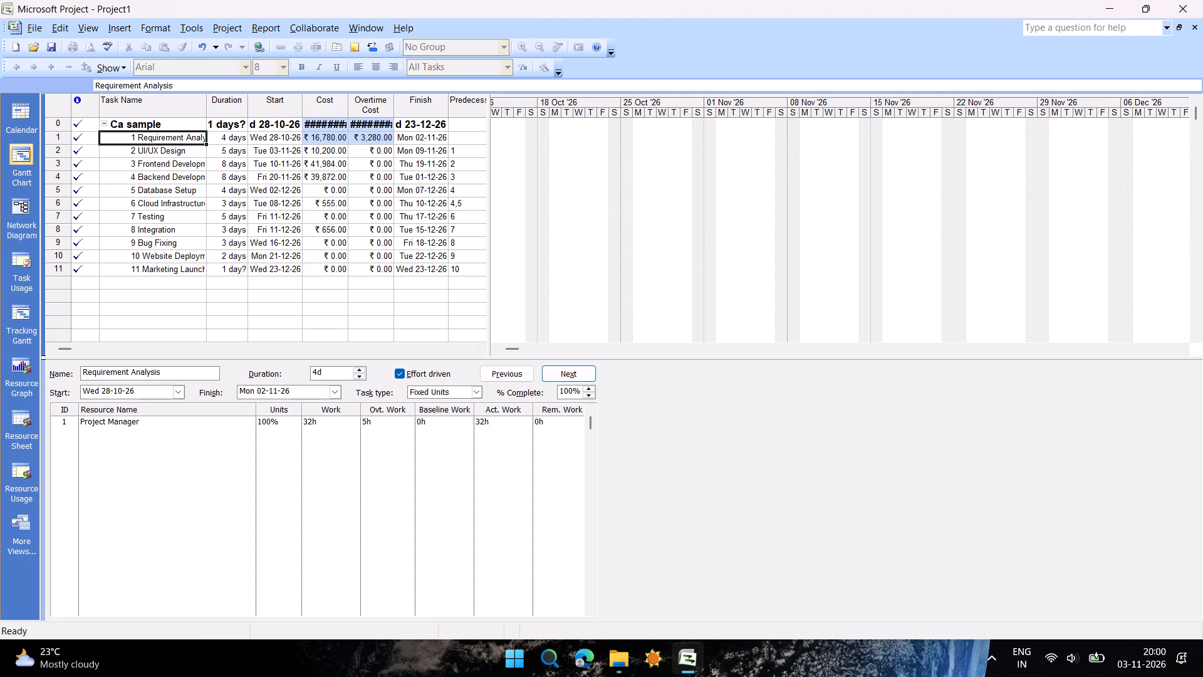
Set the UI/UX Designer's overtime work on the UI/UX Design task to 3h.
click(162, 152)
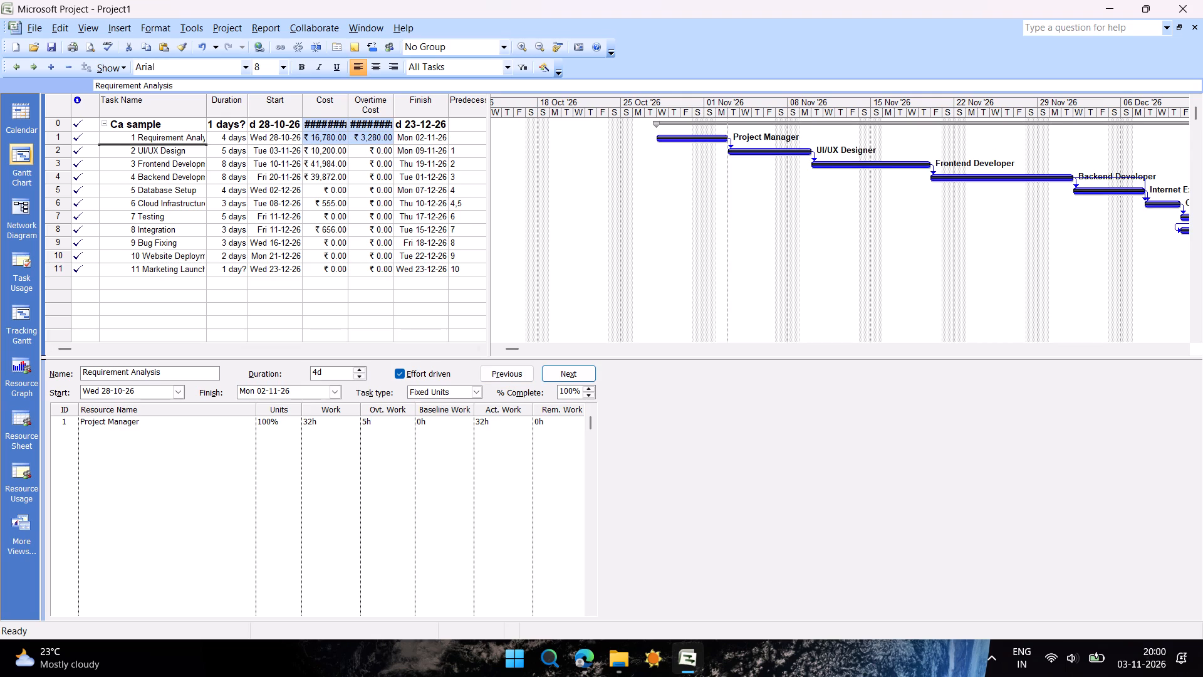
click(363, 424)
click(368, 424)
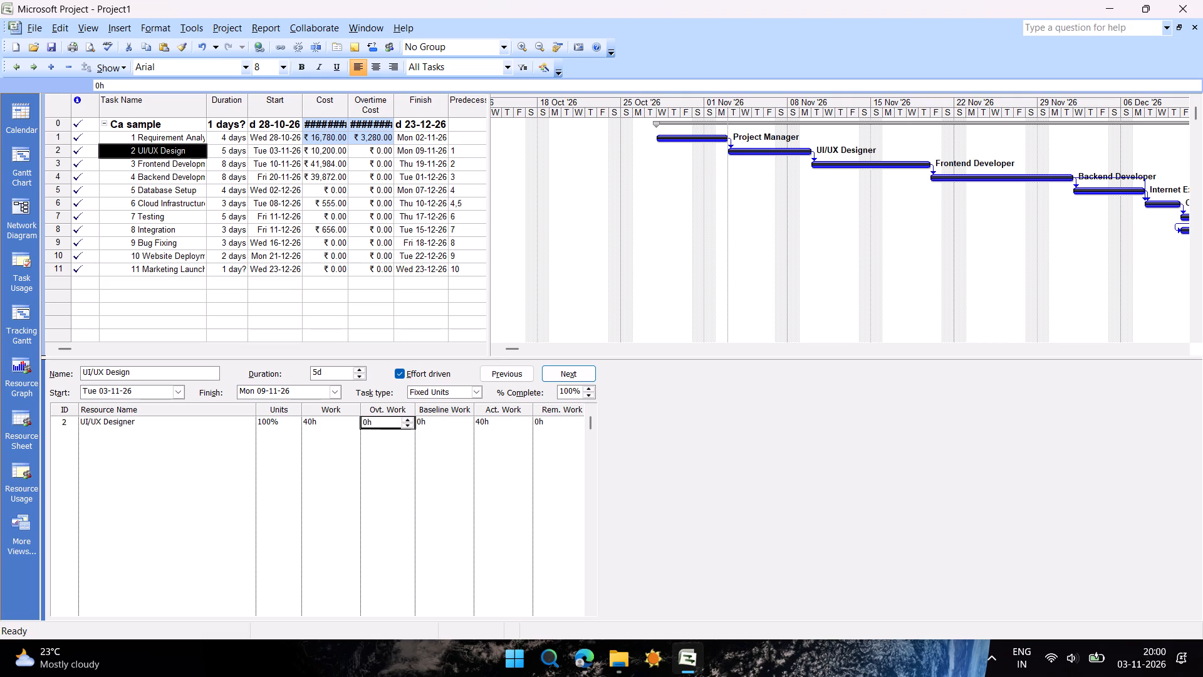
triple_click(405, 421)
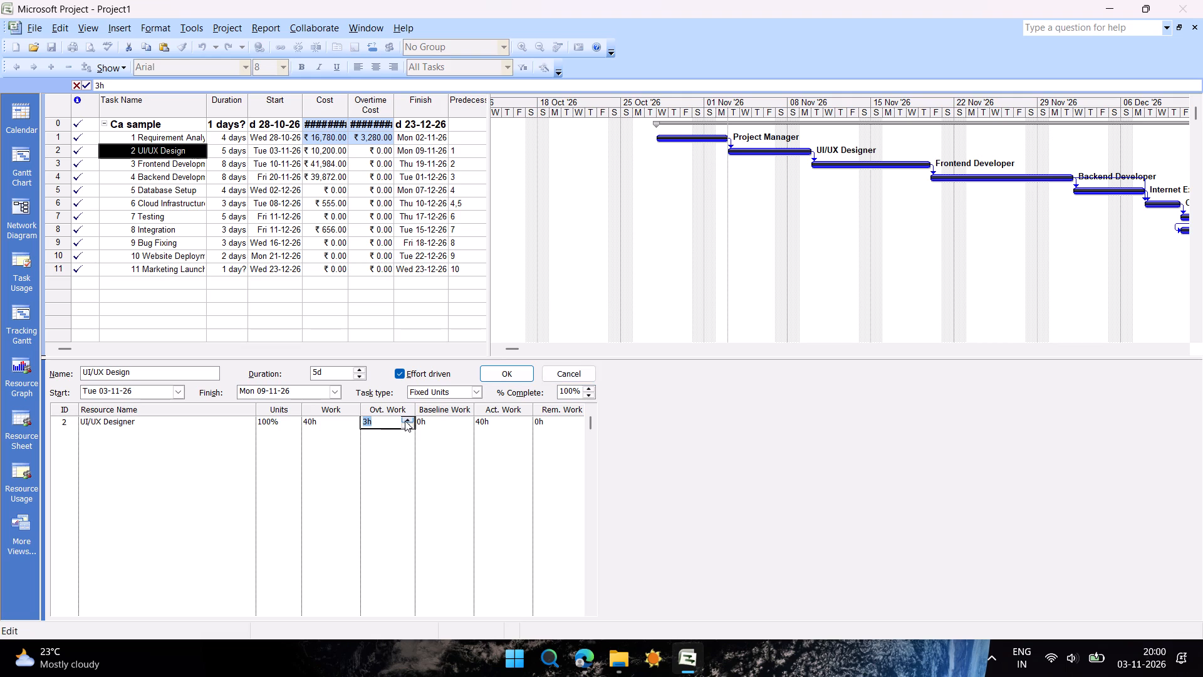
click(500, 369)
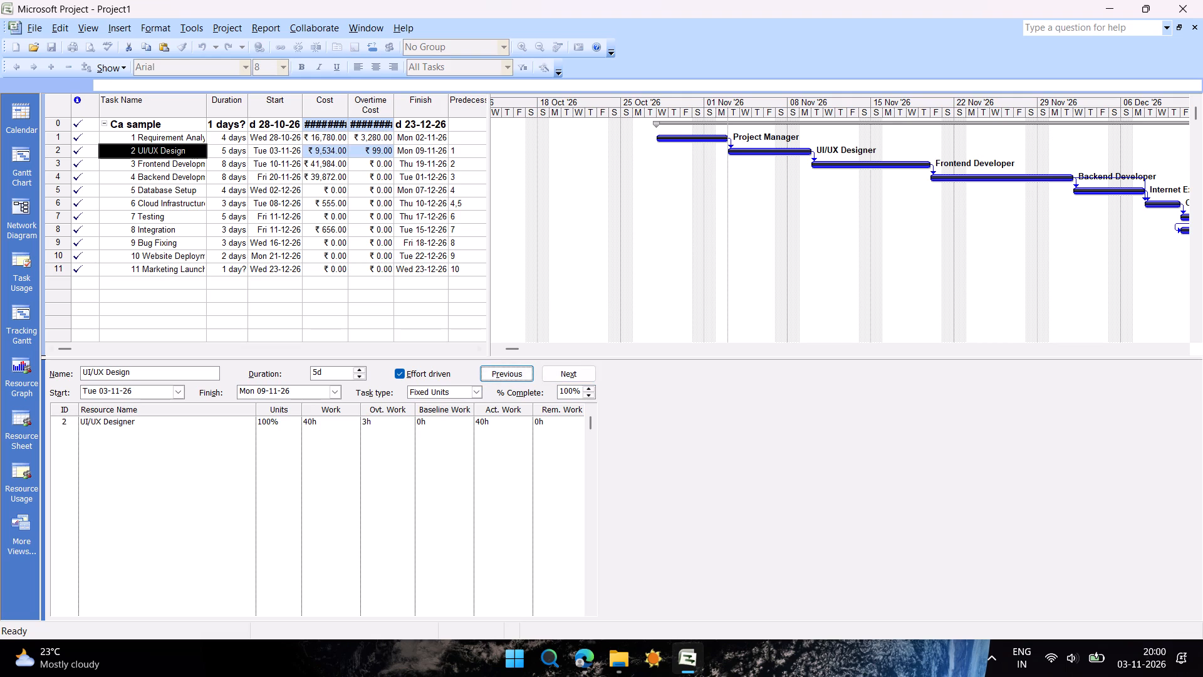
Set the Frontend Developer's overtime work on the Frontend Development task to 2h.
click(283, 169)
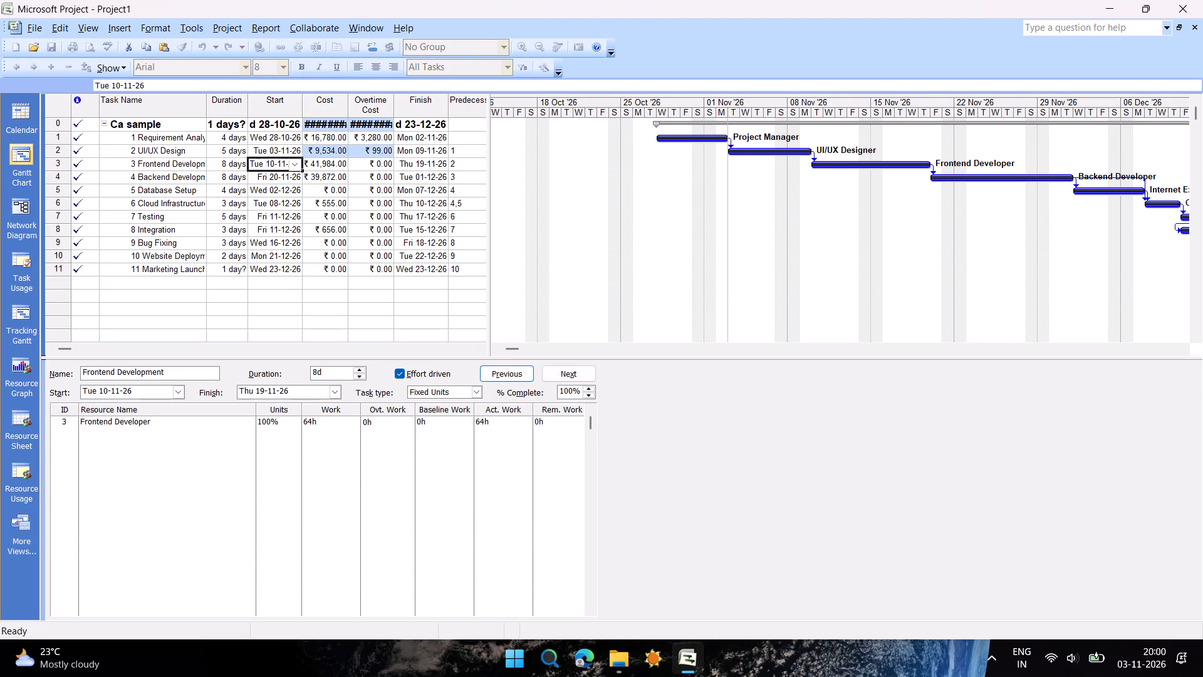
click(378, 427)
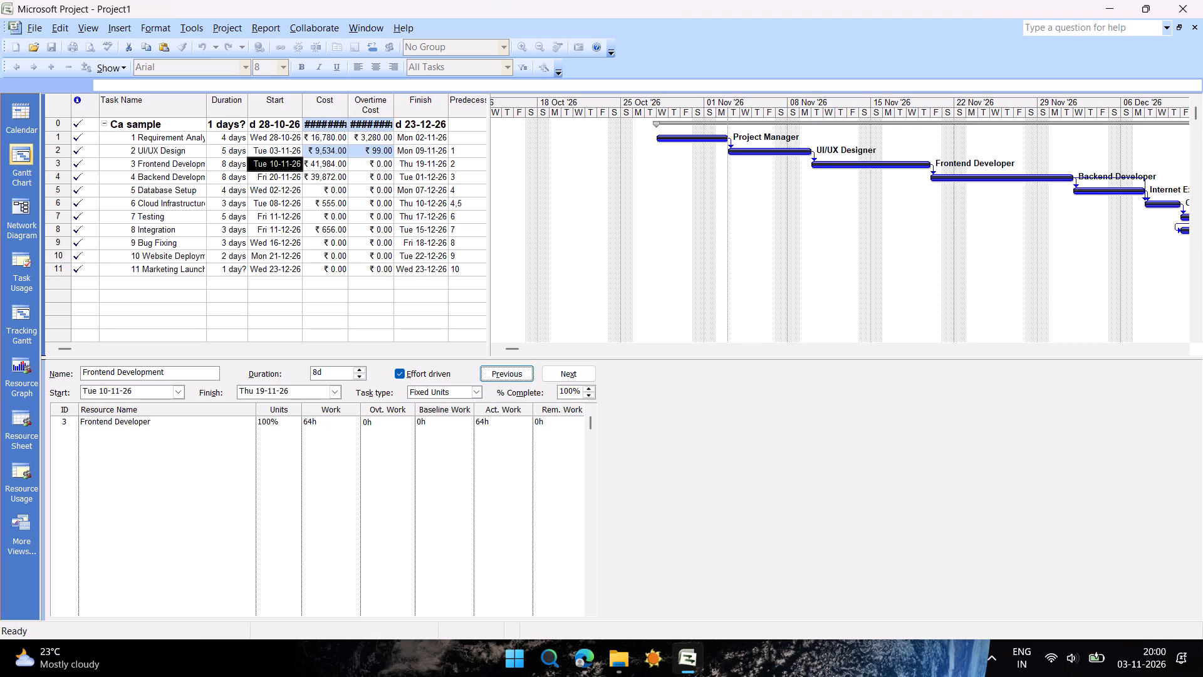
double_click(409, 420)
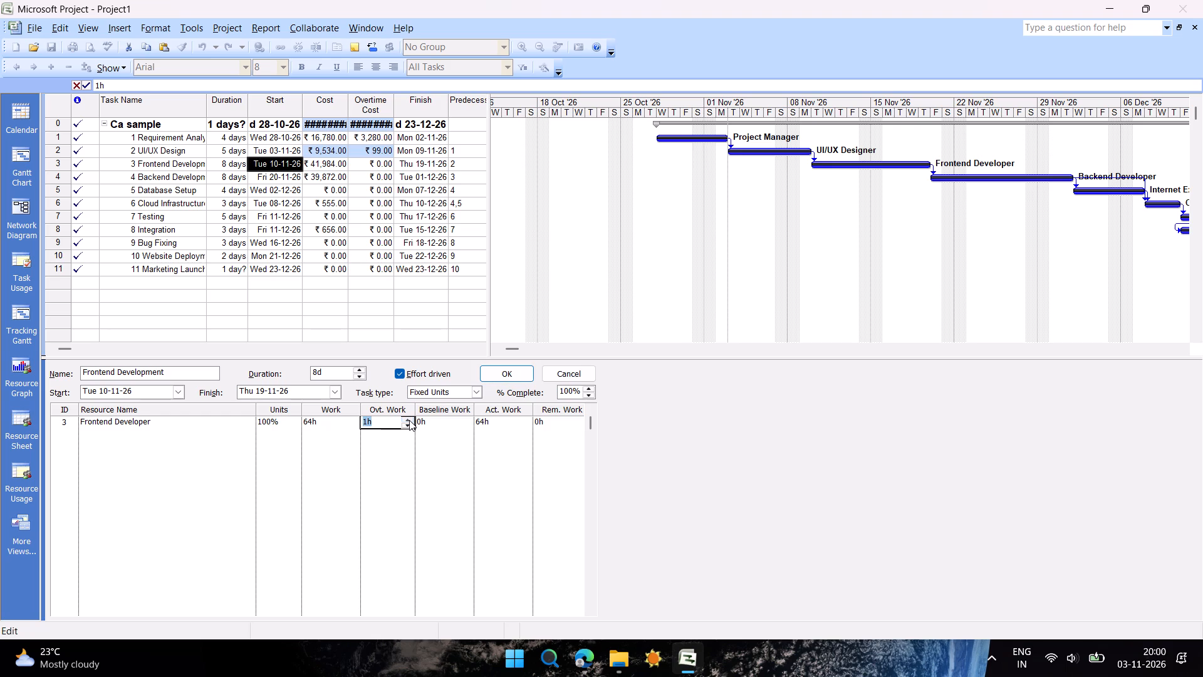
click(499, 367)
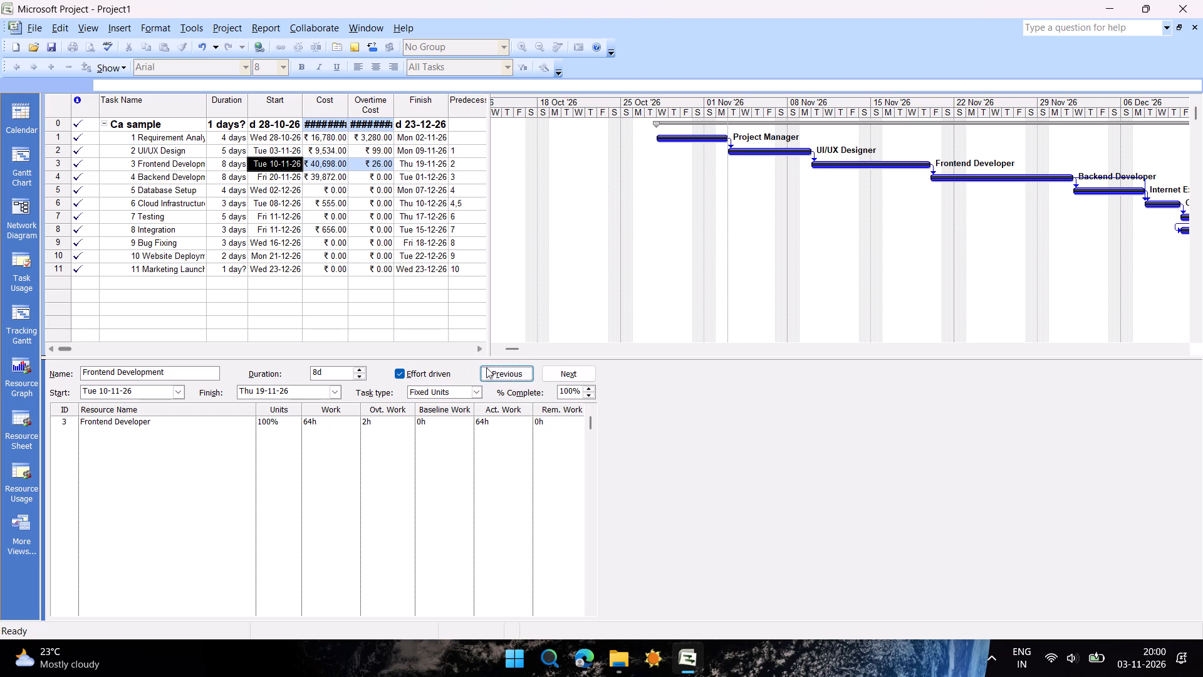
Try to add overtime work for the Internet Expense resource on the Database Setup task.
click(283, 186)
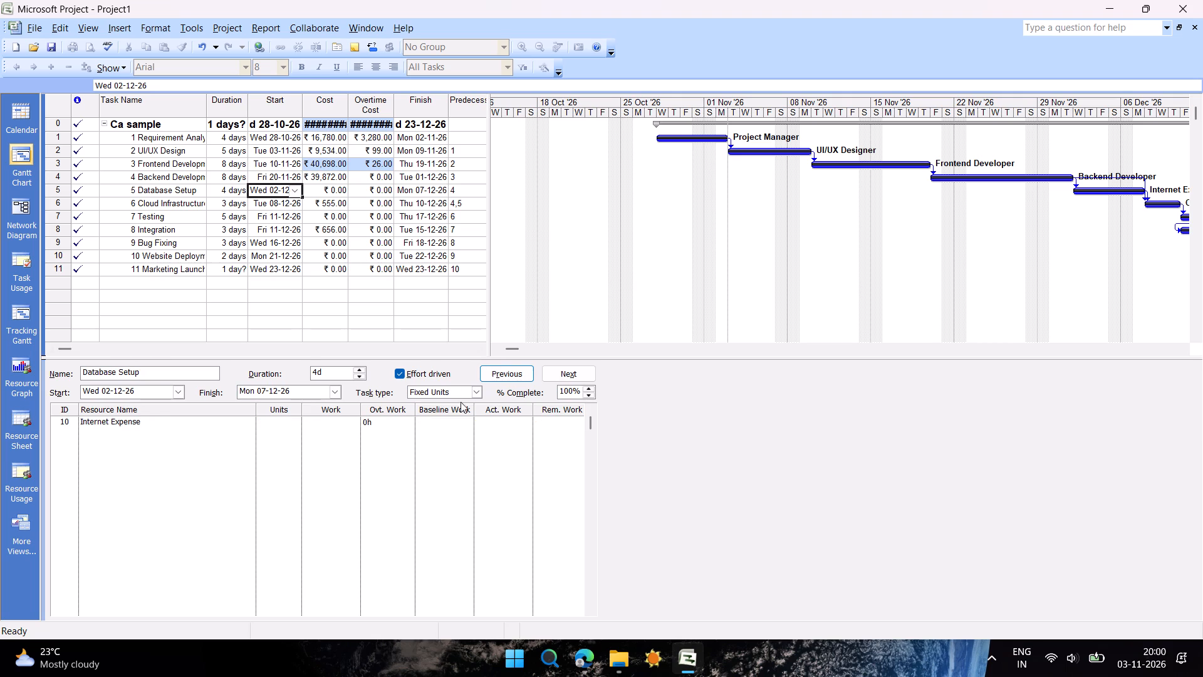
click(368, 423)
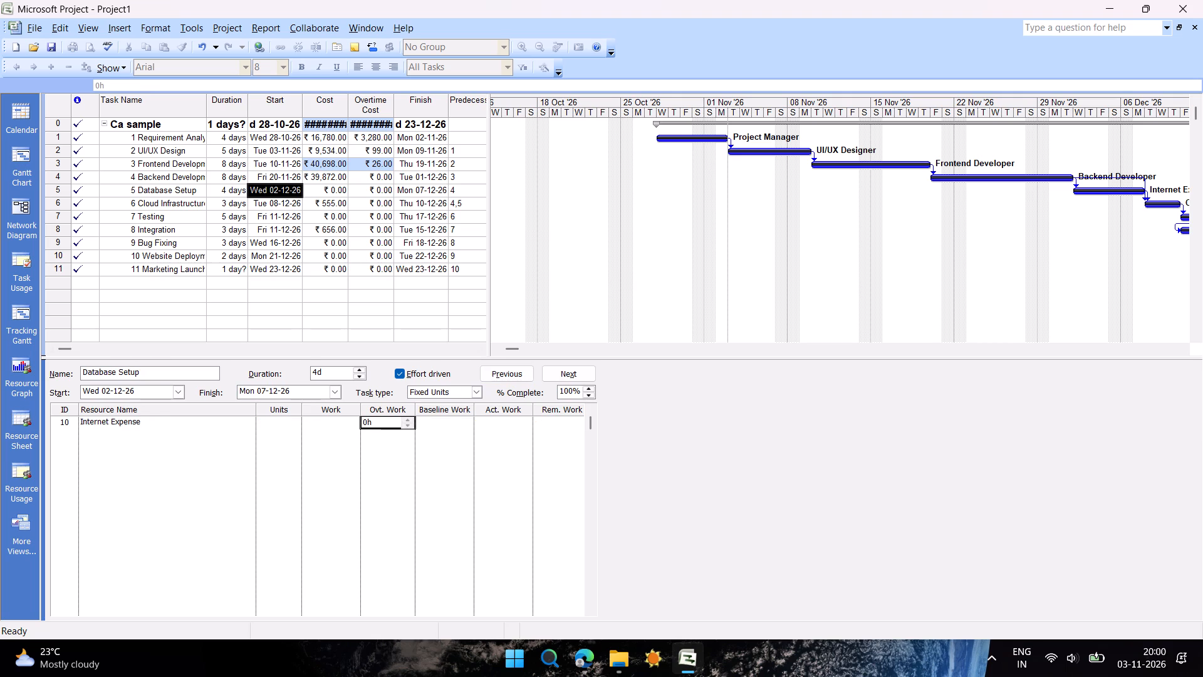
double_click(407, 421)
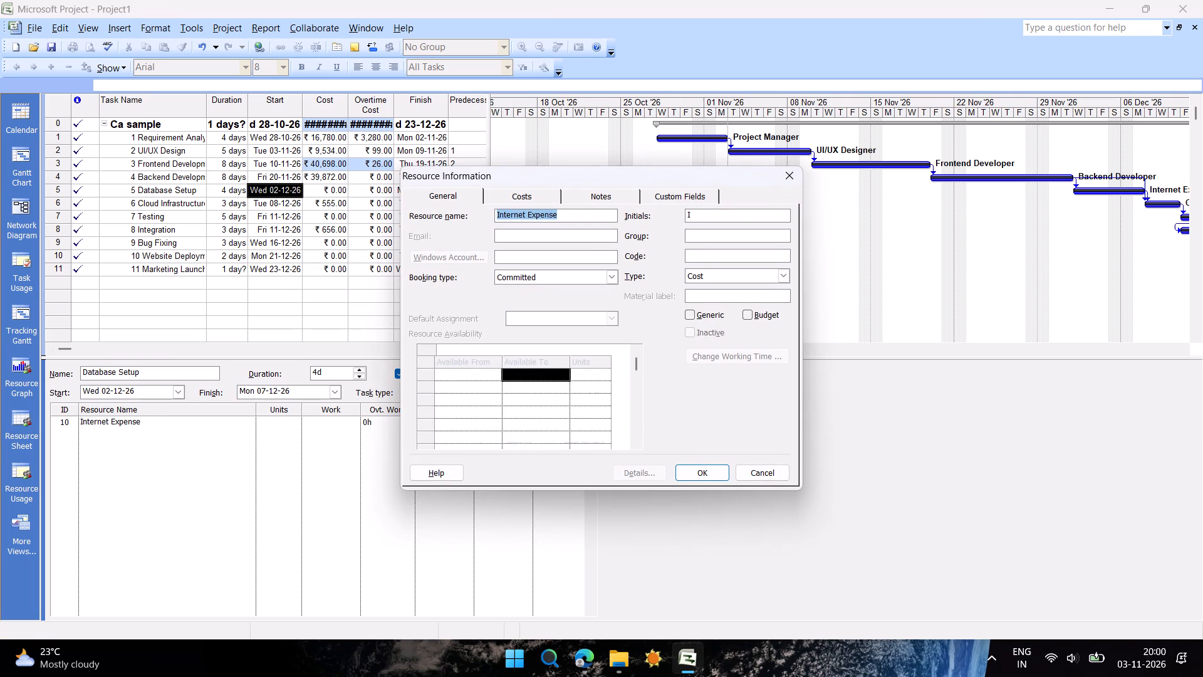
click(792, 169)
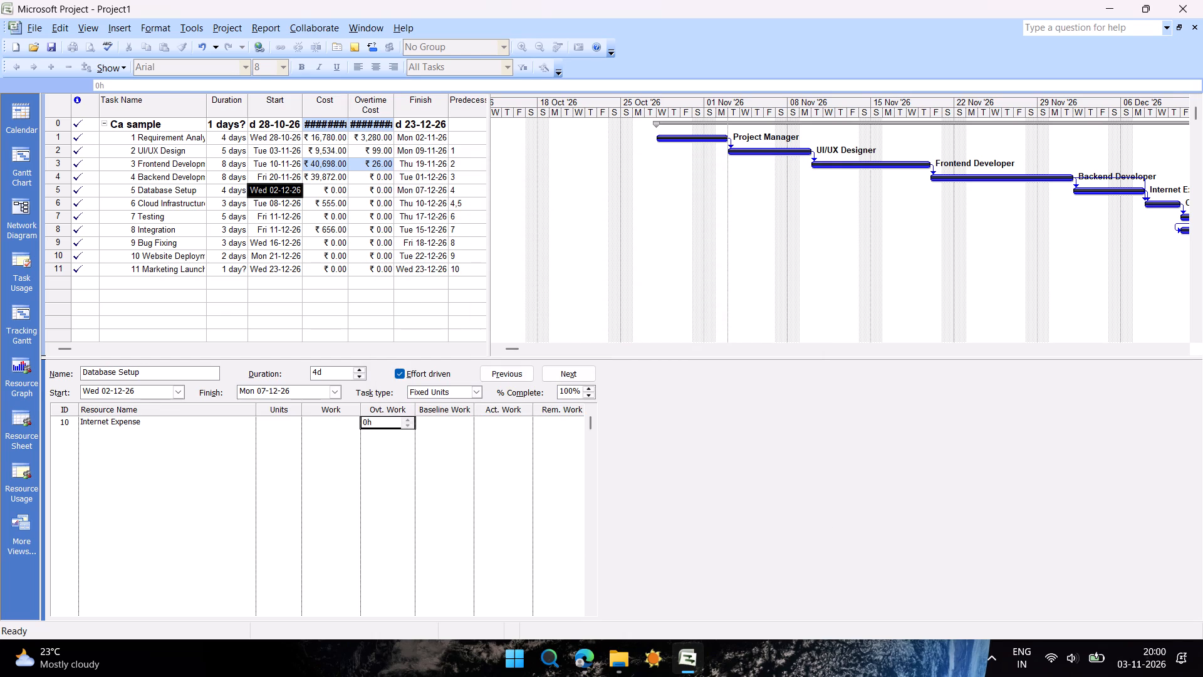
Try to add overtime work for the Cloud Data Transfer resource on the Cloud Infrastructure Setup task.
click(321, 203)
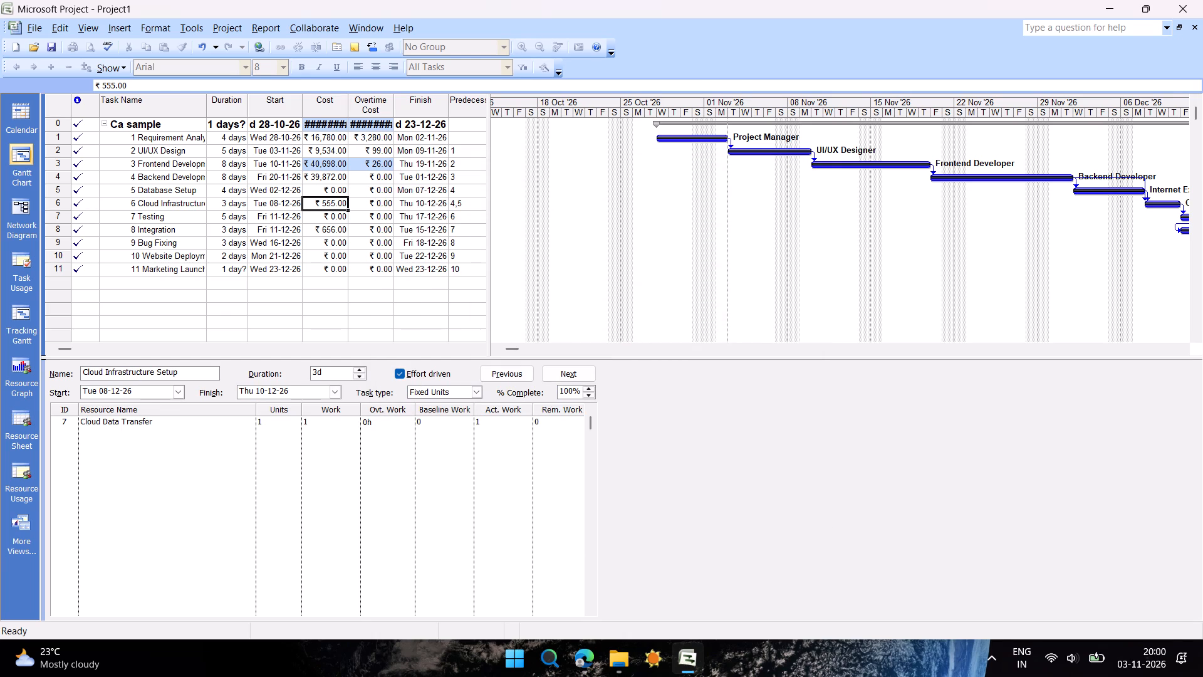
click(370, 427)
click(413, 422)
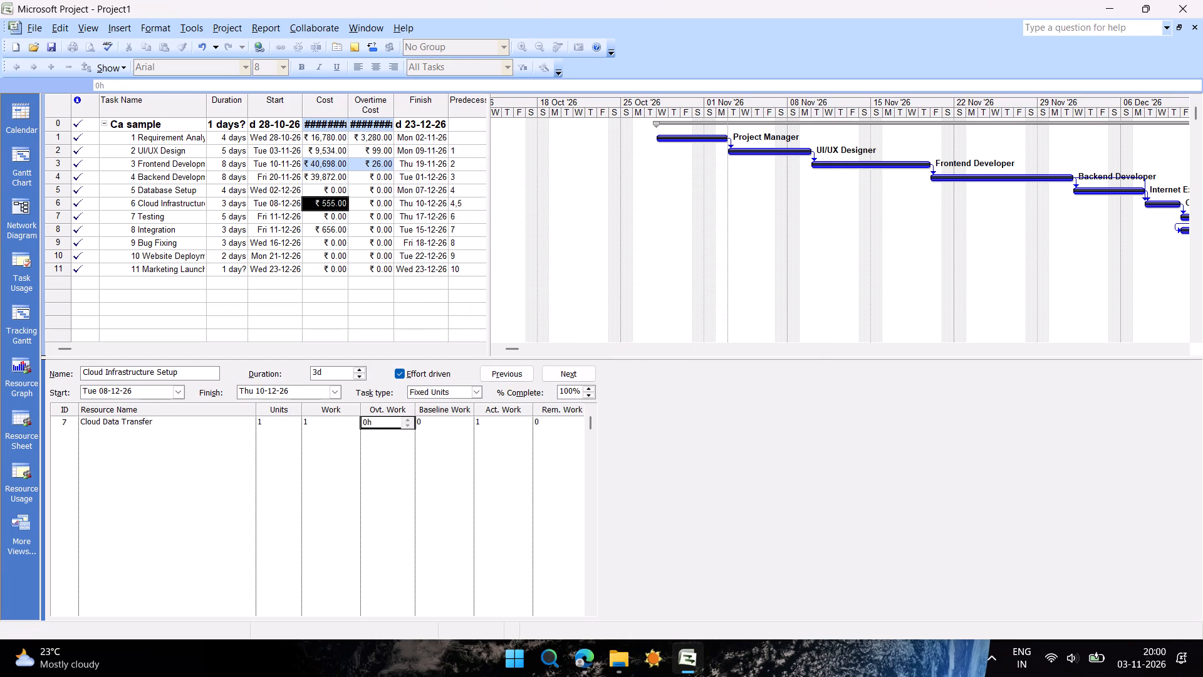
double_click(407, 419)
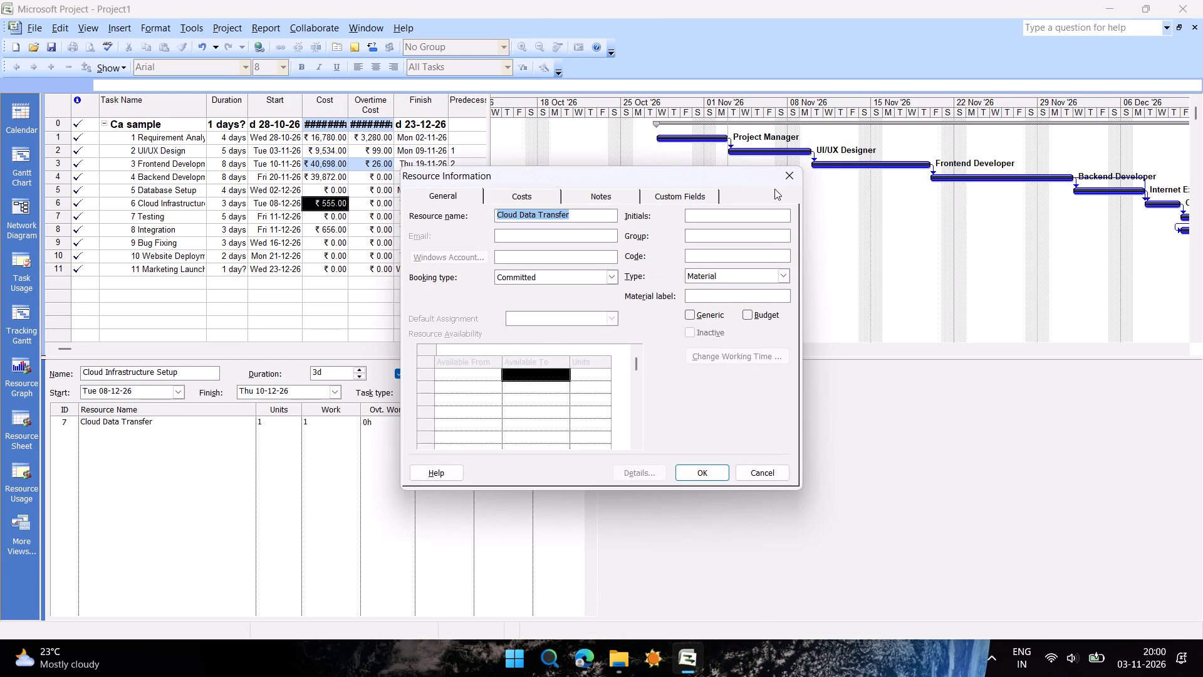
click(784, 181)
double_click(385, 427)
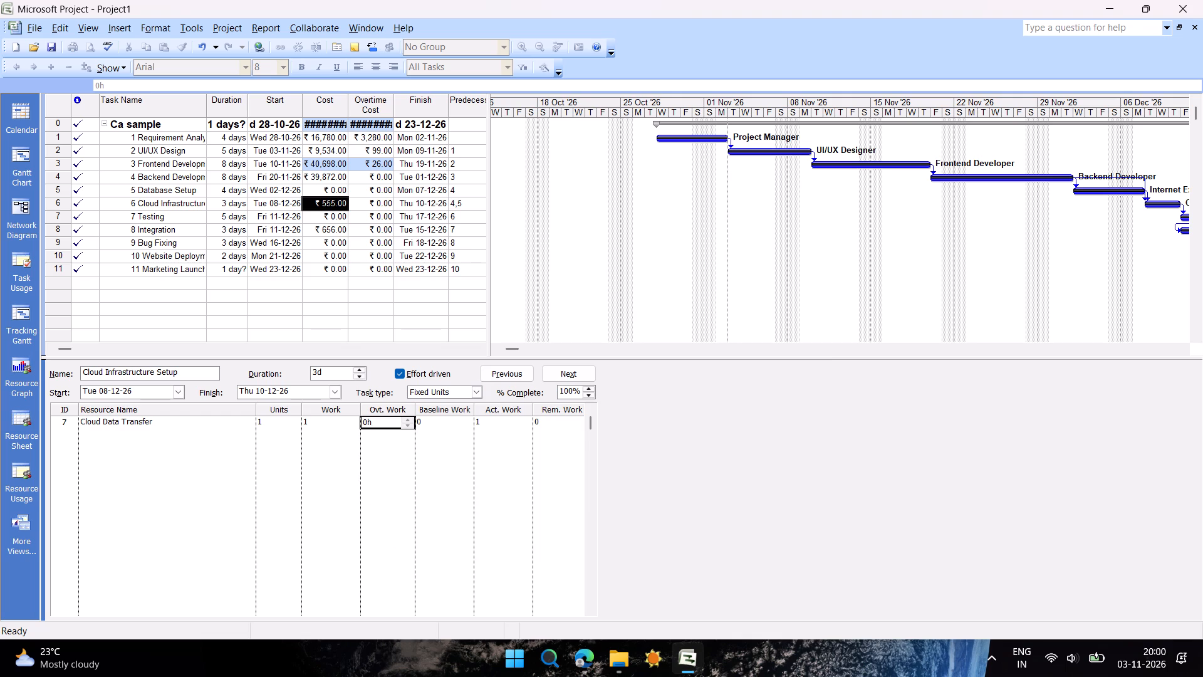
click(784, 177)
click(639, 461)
Remove the window split so the Gantt Chart fills the project window.
click(369, 25)
click(388, 110)
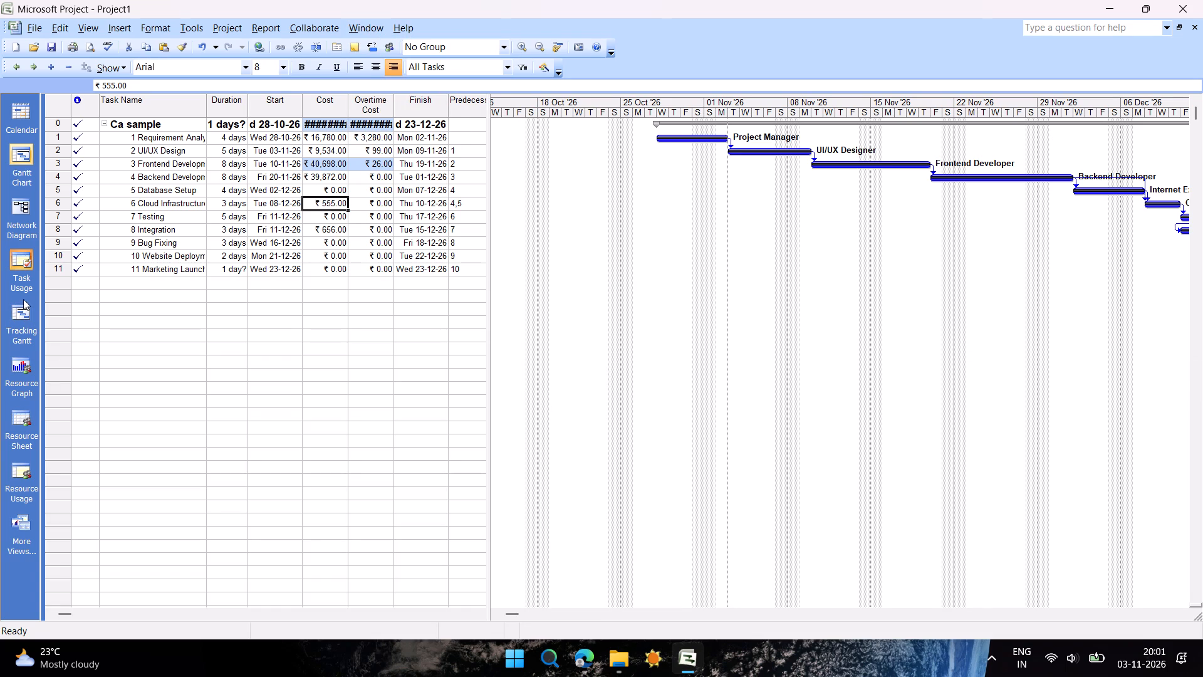
Review the tasks in the Network Diagram, including the Requirement Analysis task information, and return to the Gantt Chart.
double_click(12, 218)
scroll(200, 212, left, 1)
scroll(200, 212, right, 4)
drag(276, 612, 142, 614)
double_click(197, 119)
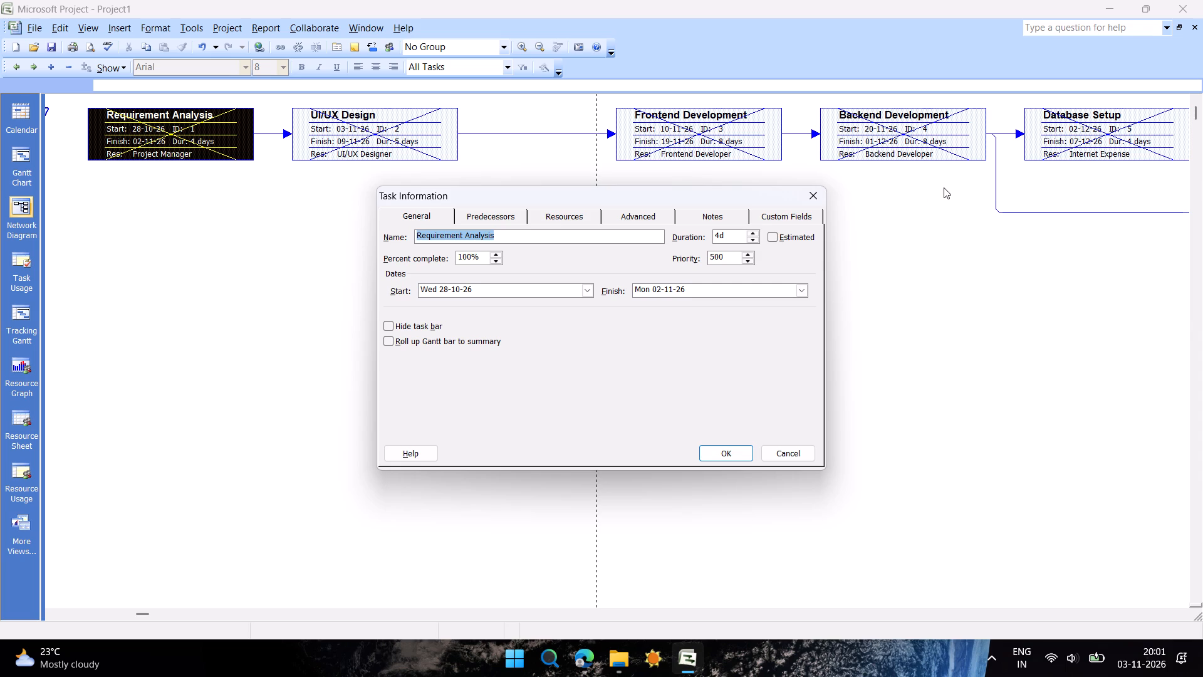
click(817, 201)
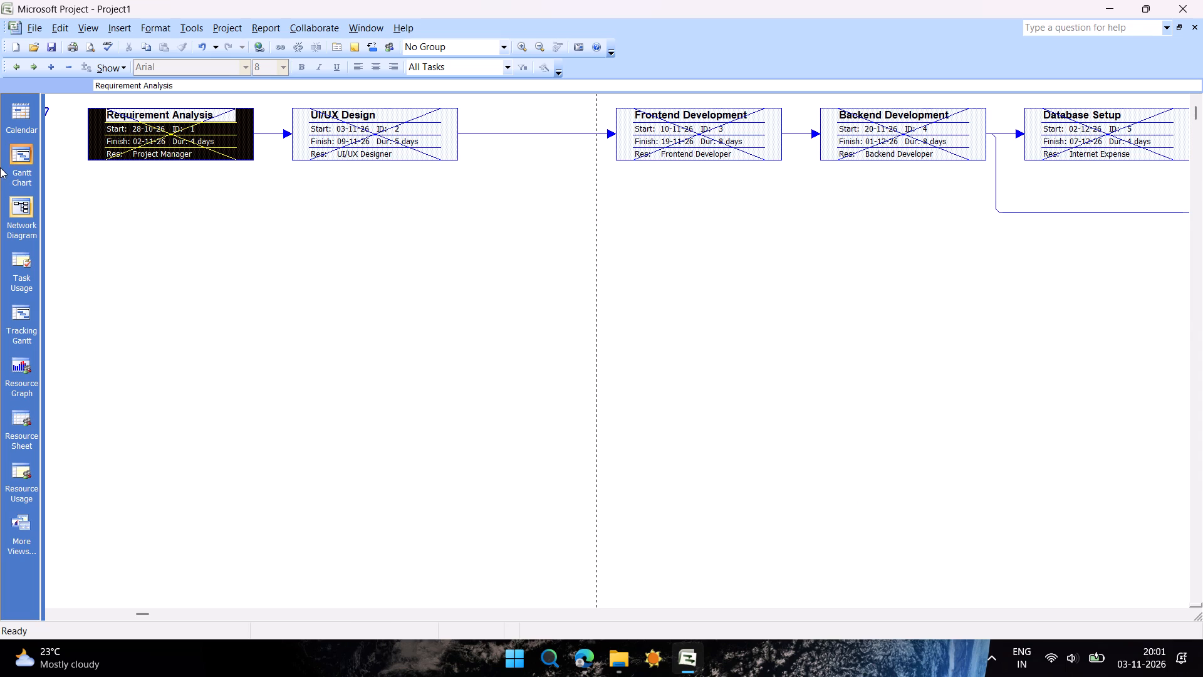
click(9, 162)
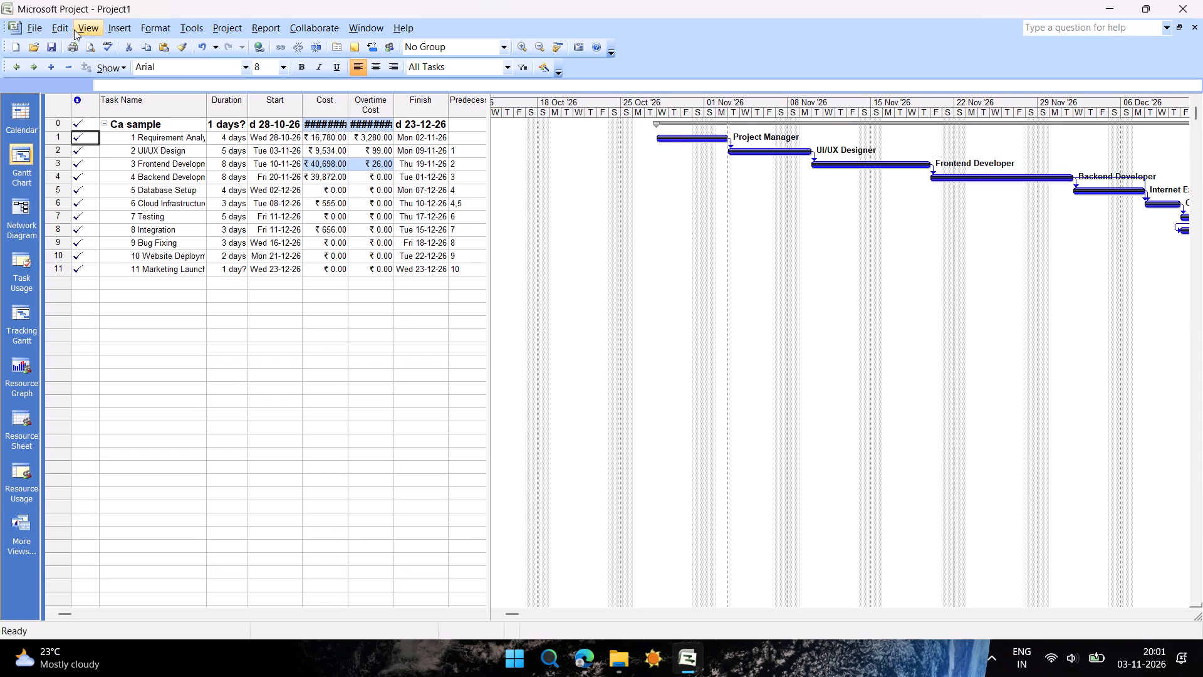
View the project in the Descriptive Network Diagram and return to the Gantt Chart.
click(83, 28)
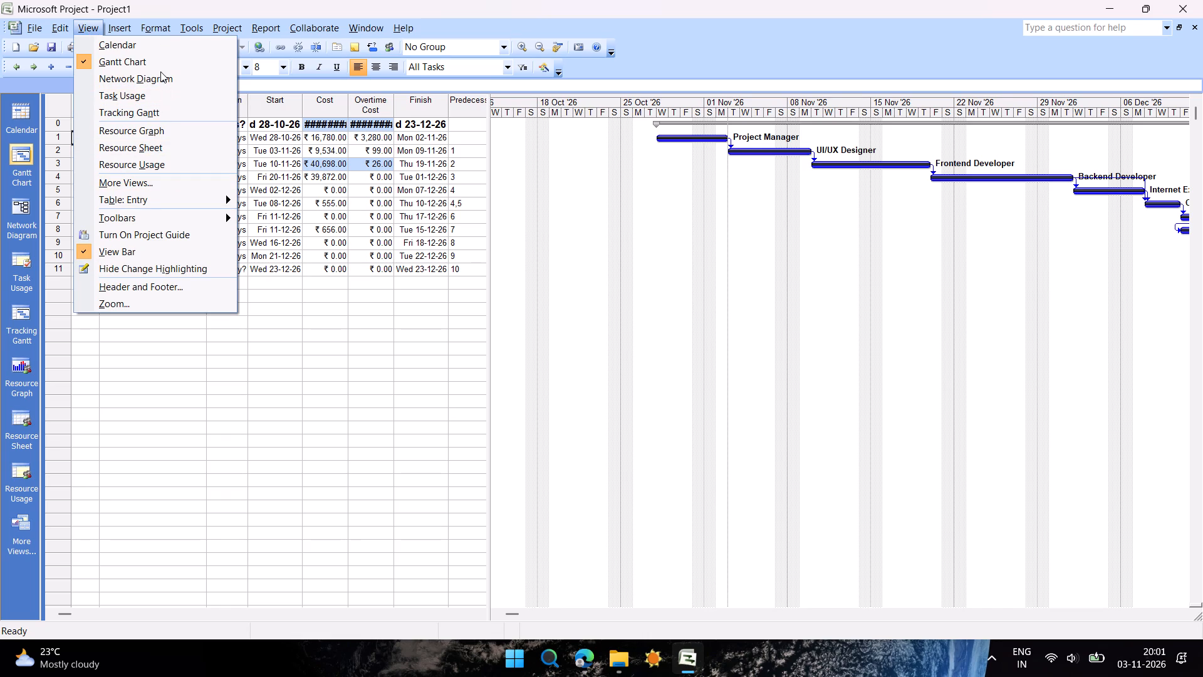
click(159, 175)
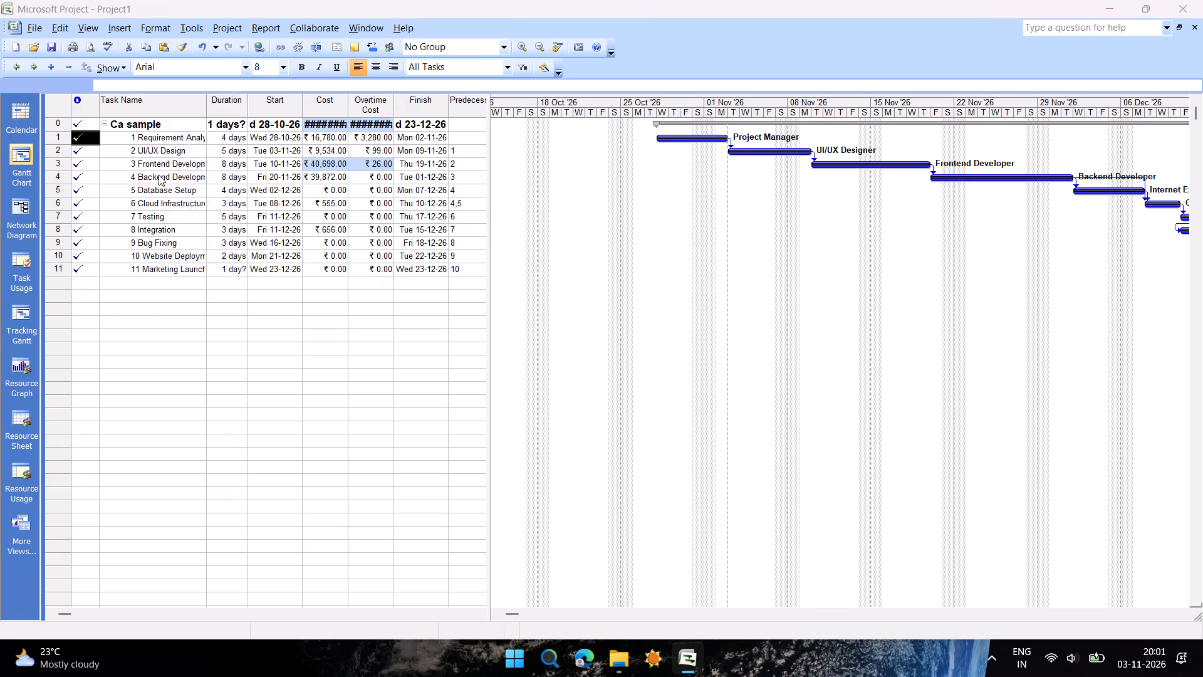
click(237, 149)
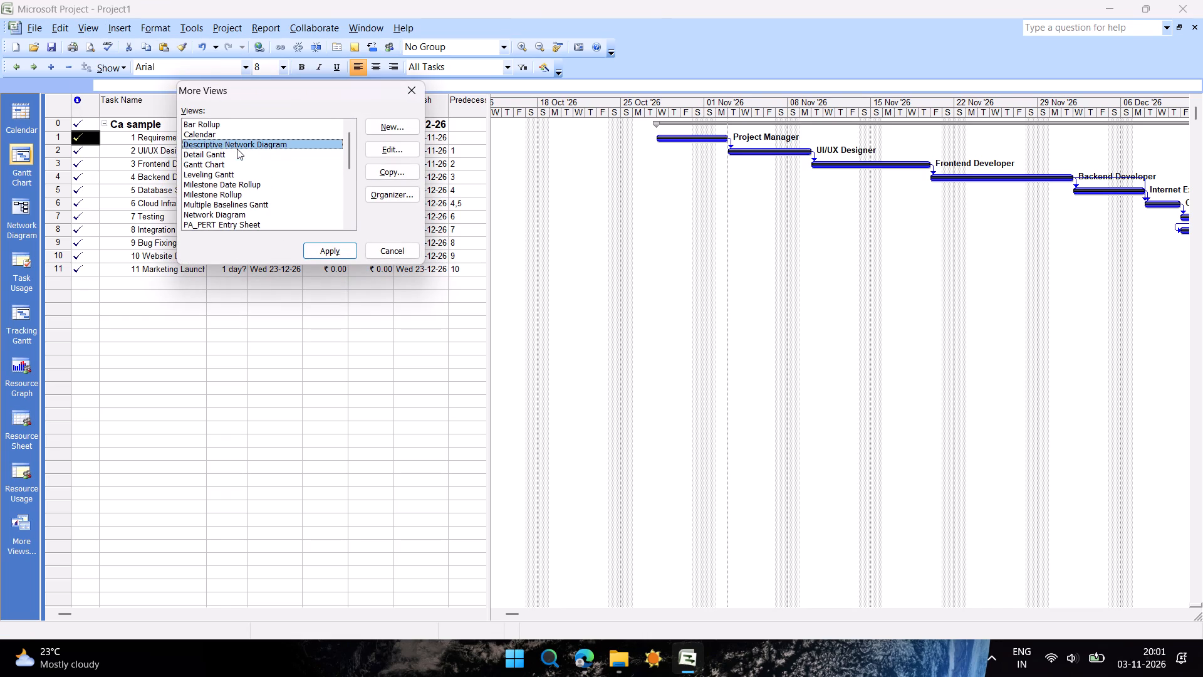
click(340, 253)
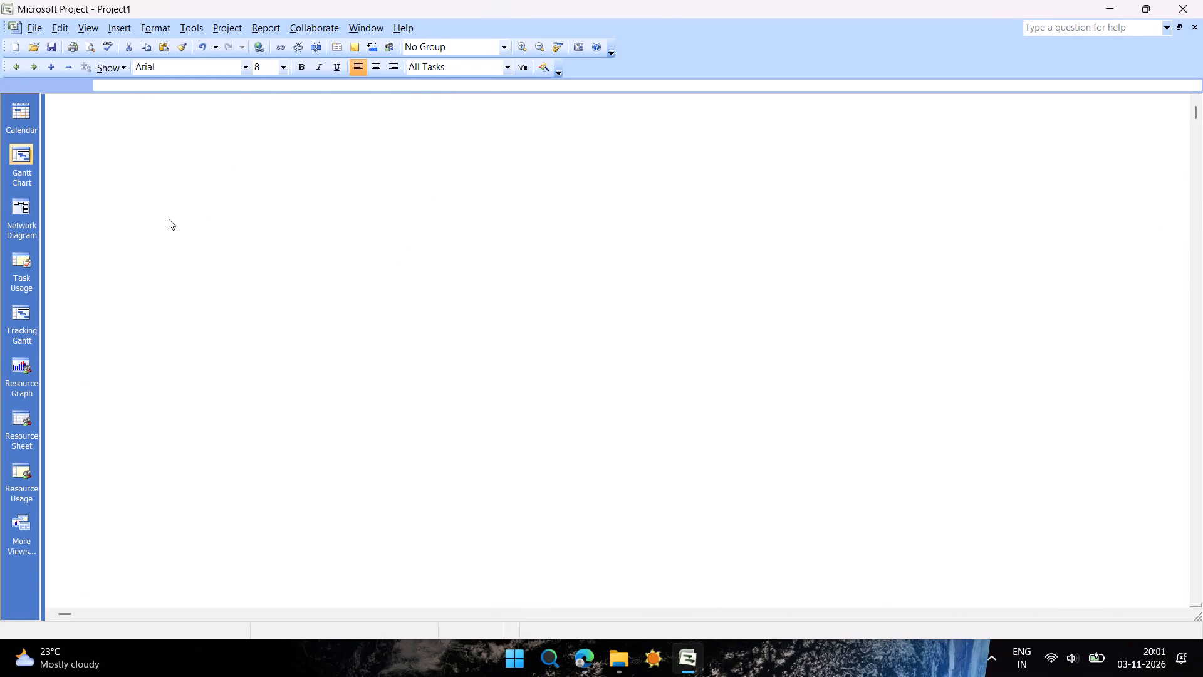
click(14, 184)
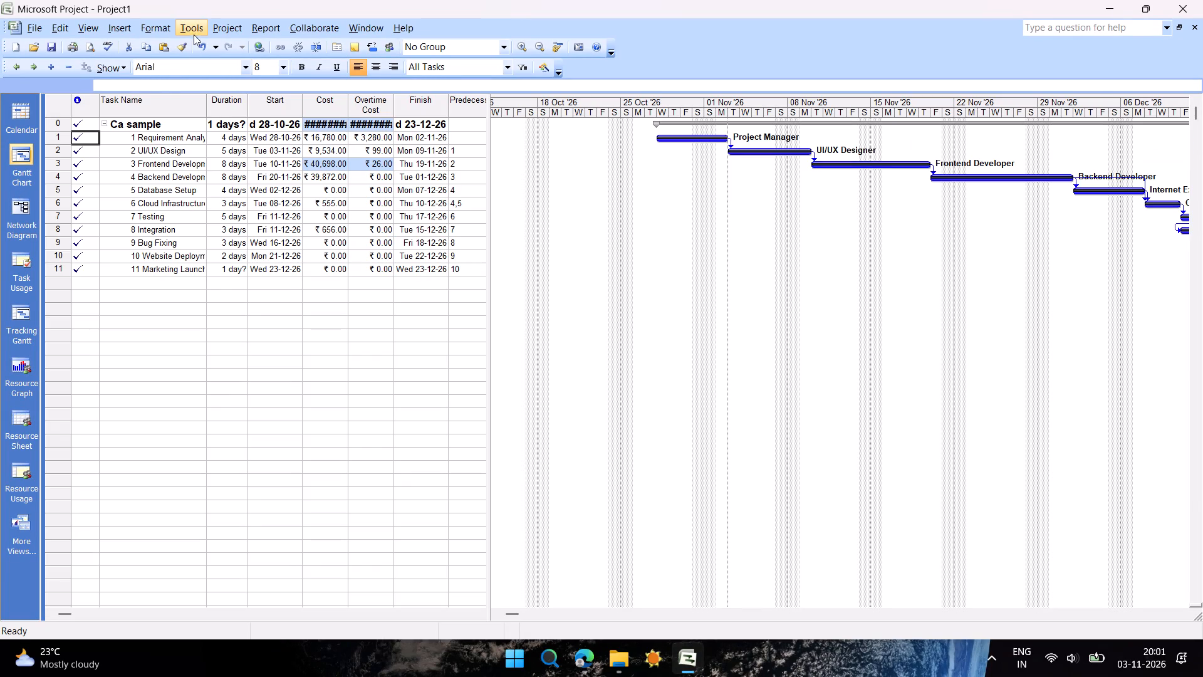
Switch to the Detail Gantt view and widen its table to show the Leveling Delay and Duration columns.
click(93, 24)
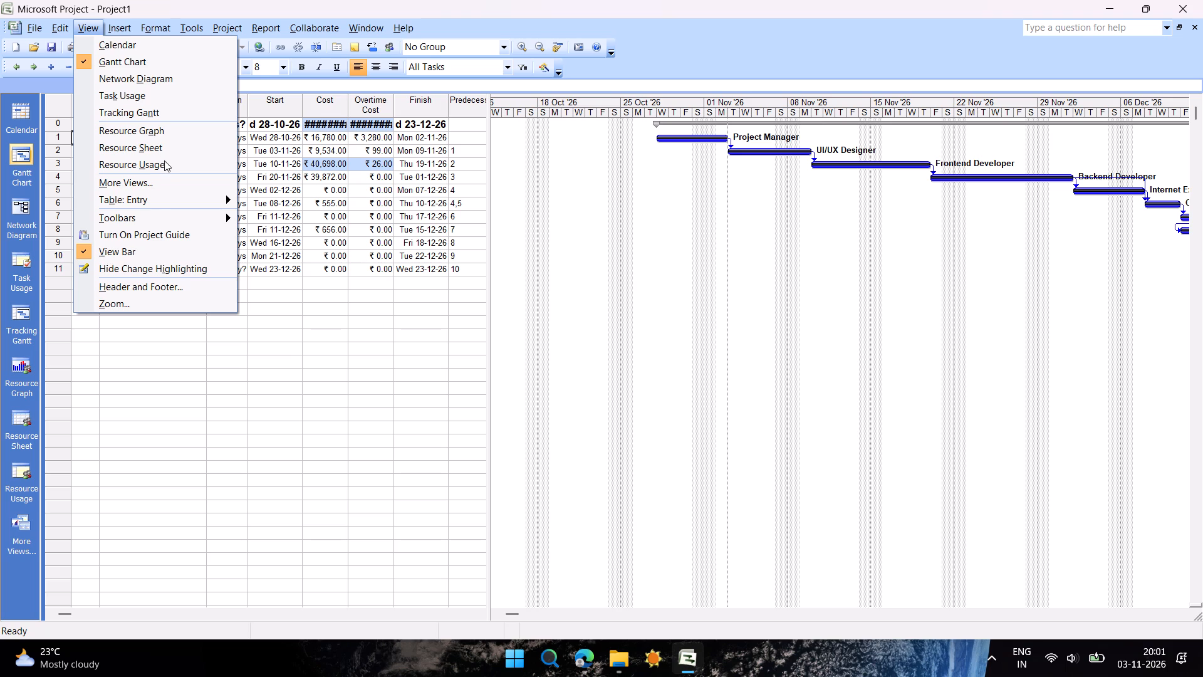
click(157, 177)
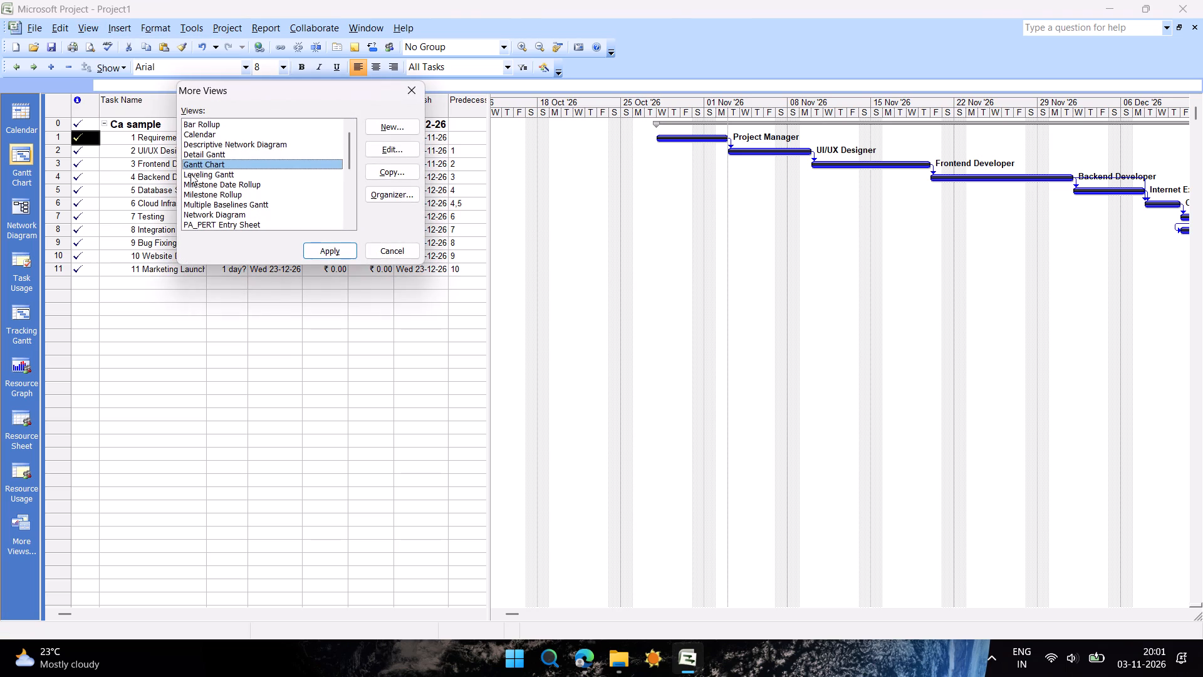
click(234, 152)
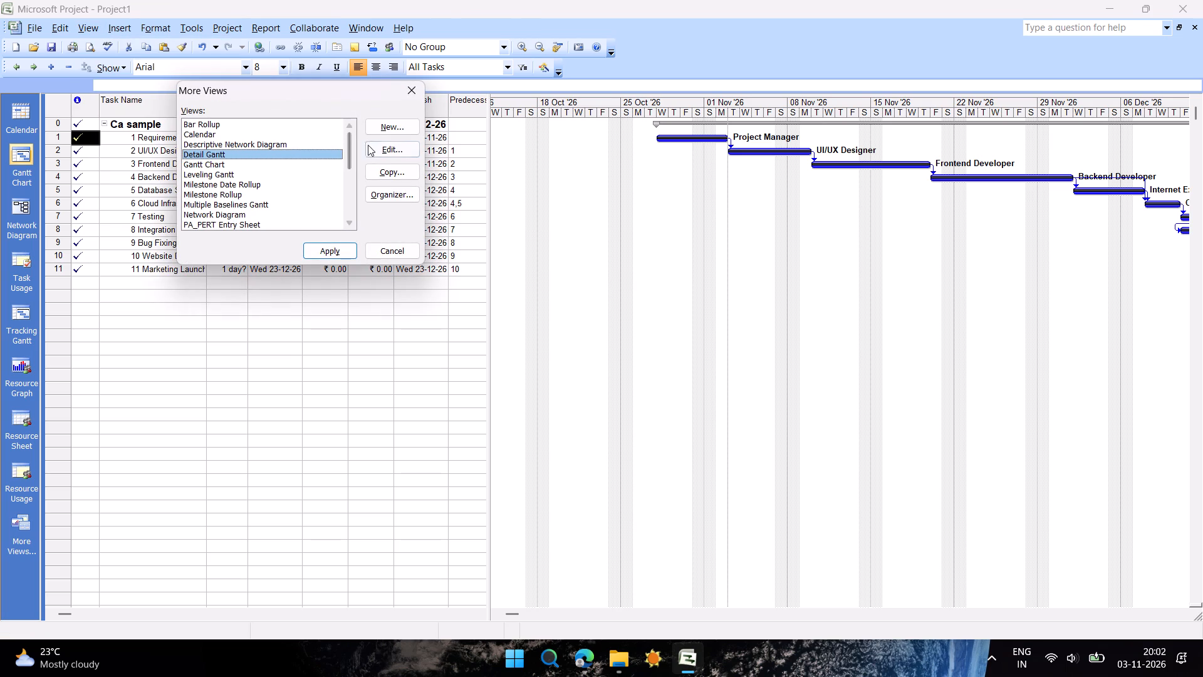
click(343, 251)
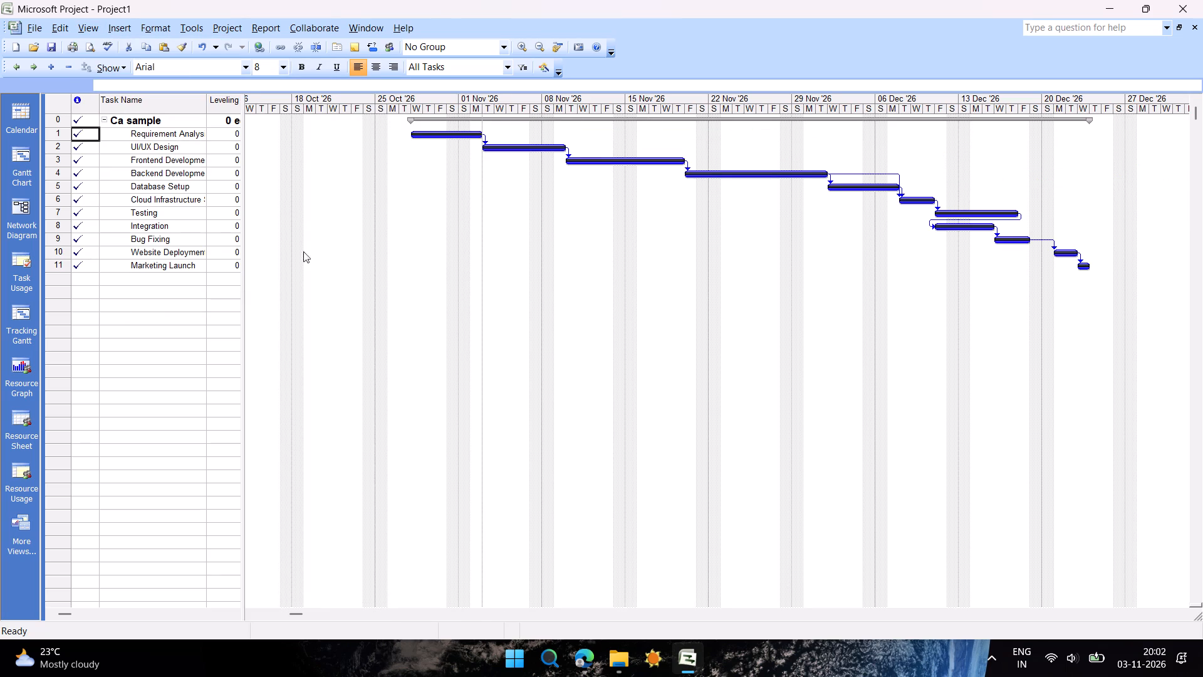
drag(243, 239, 309, 236)
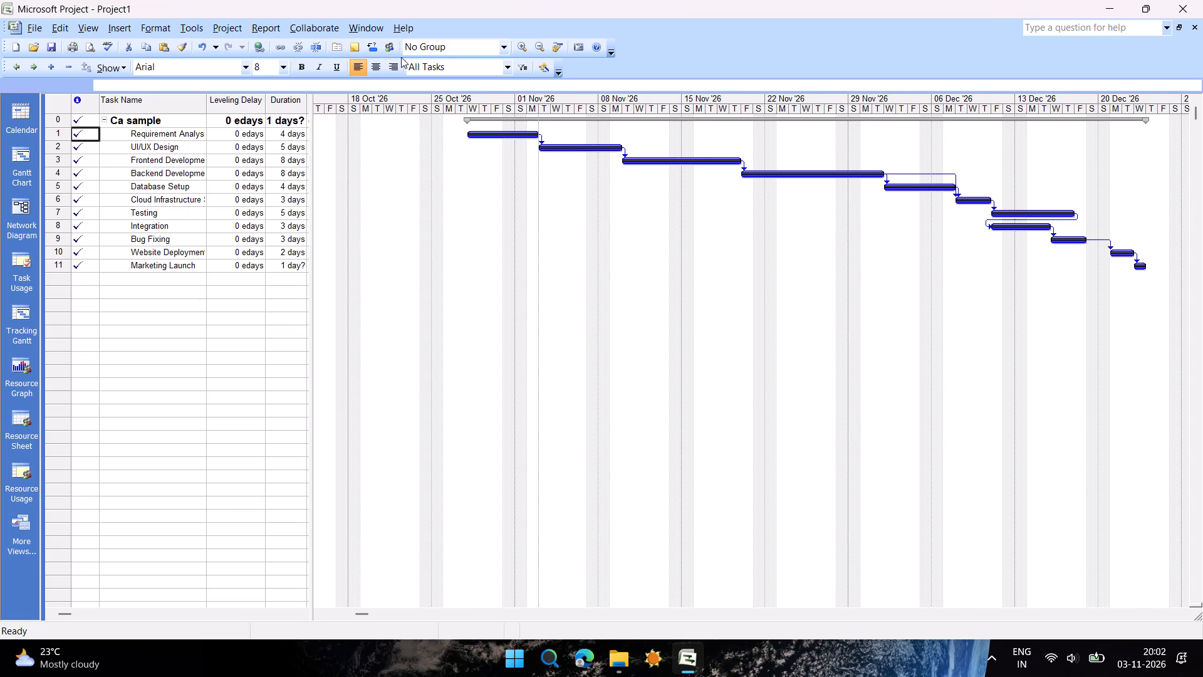
Format the Detail Gantt with the Gantt Chart Wizard, showing the critical path, resource names on bars, and link lines between dependent tasks.
click(536, 73)
click(695, 428)
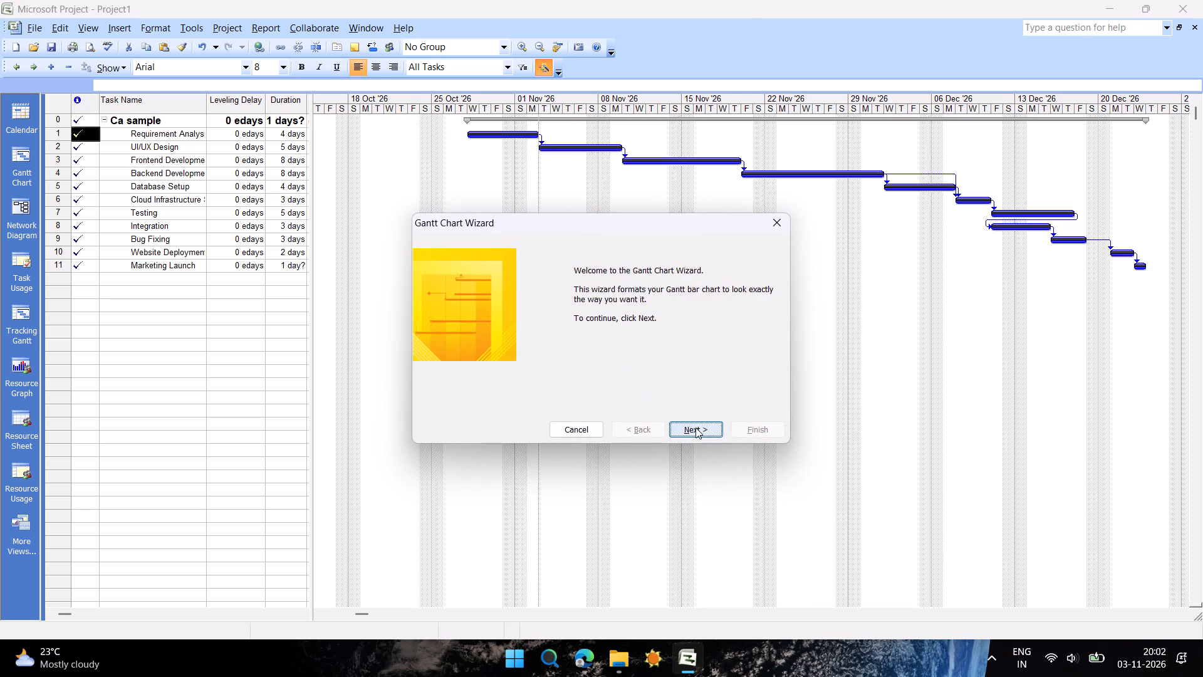
click(590, 313)
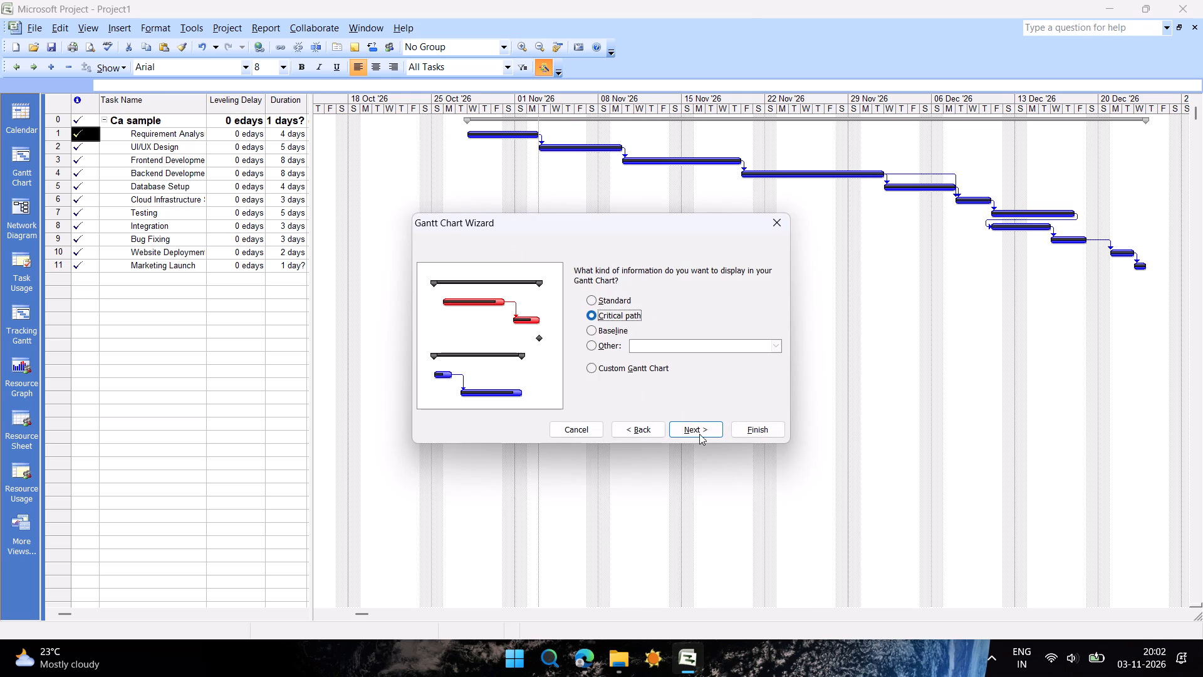
click(697, 425)
click(697, 425)
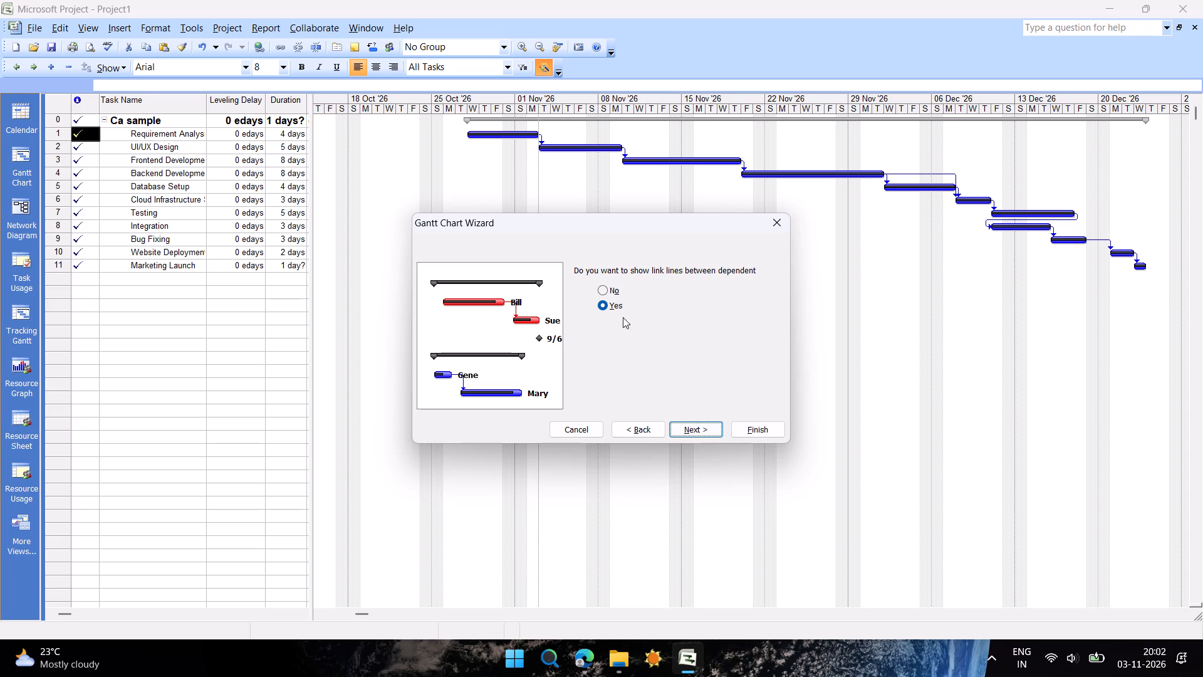
click(605, 289)
click(604, 303)
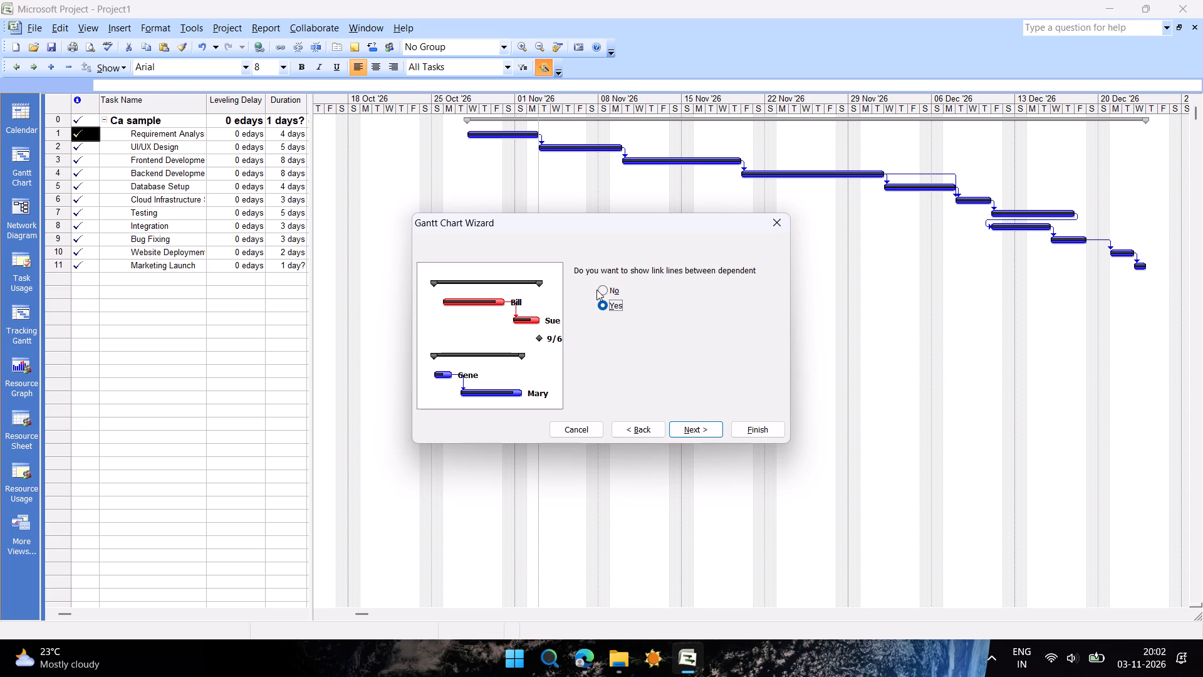
click(596, 290)
click(601, 291)
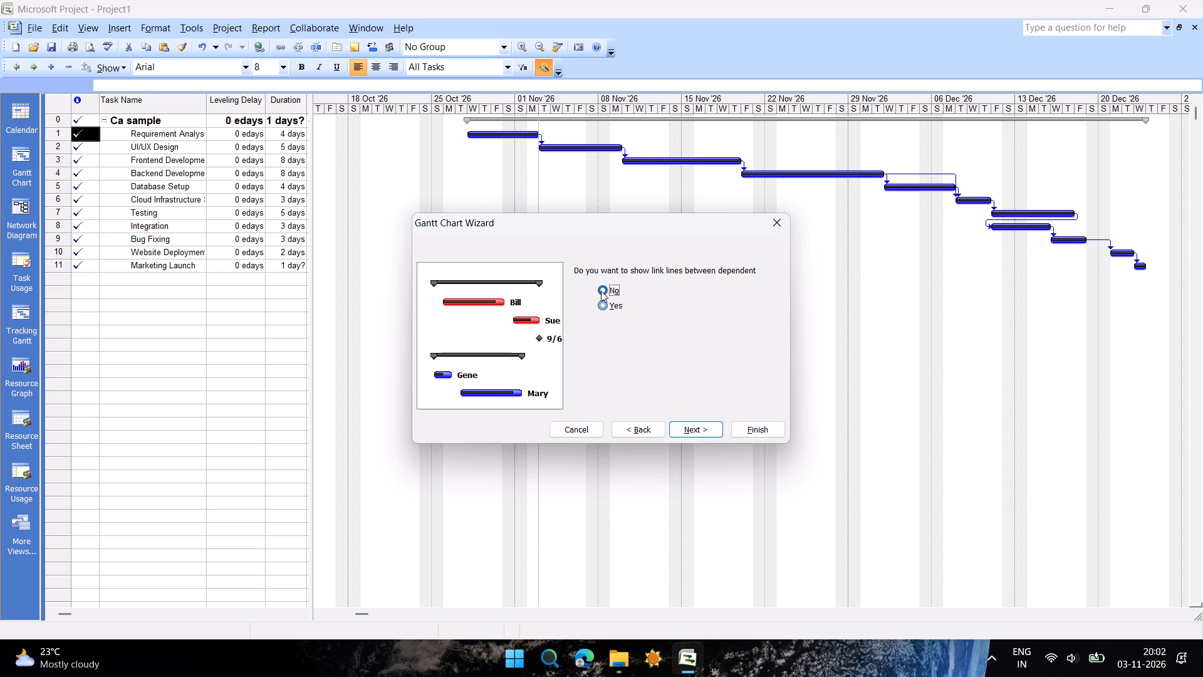
click(603, 299)
click(689, 429)
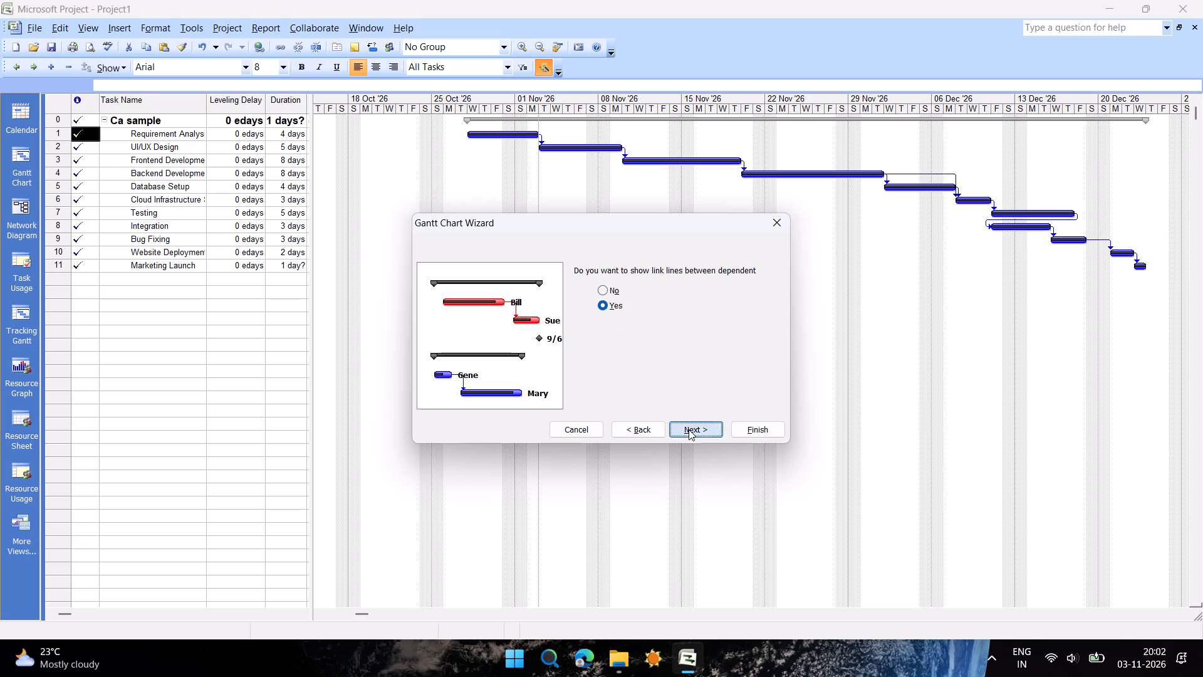
click(683, 347)
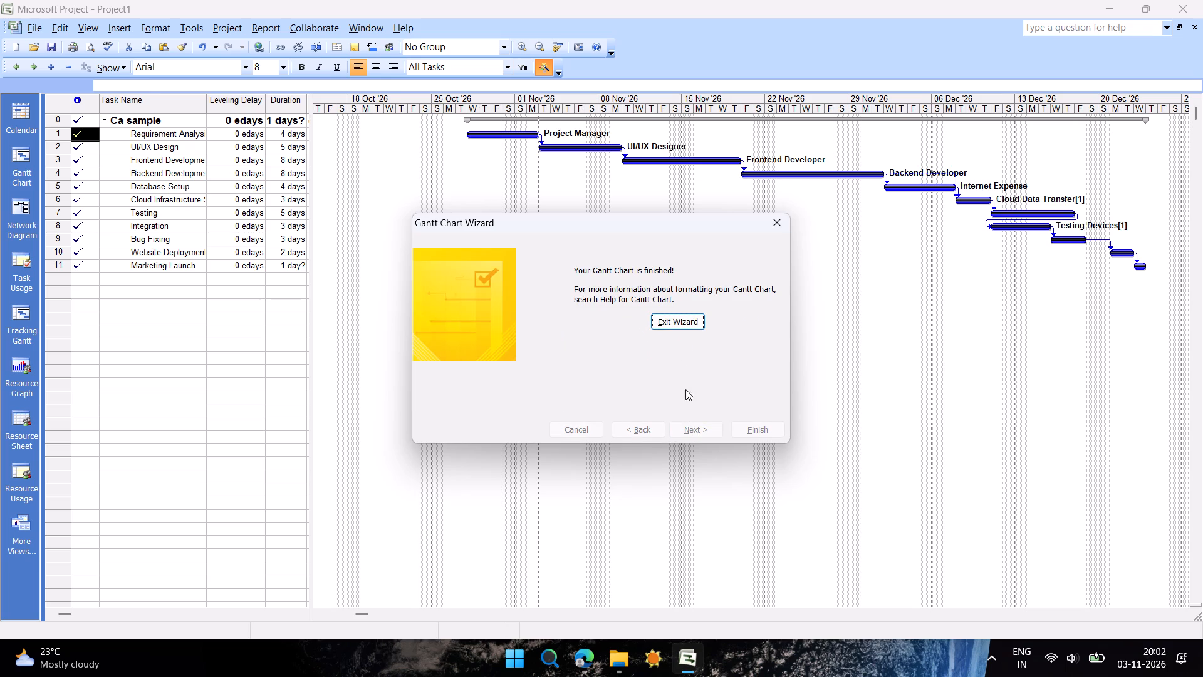
click(685, 325)
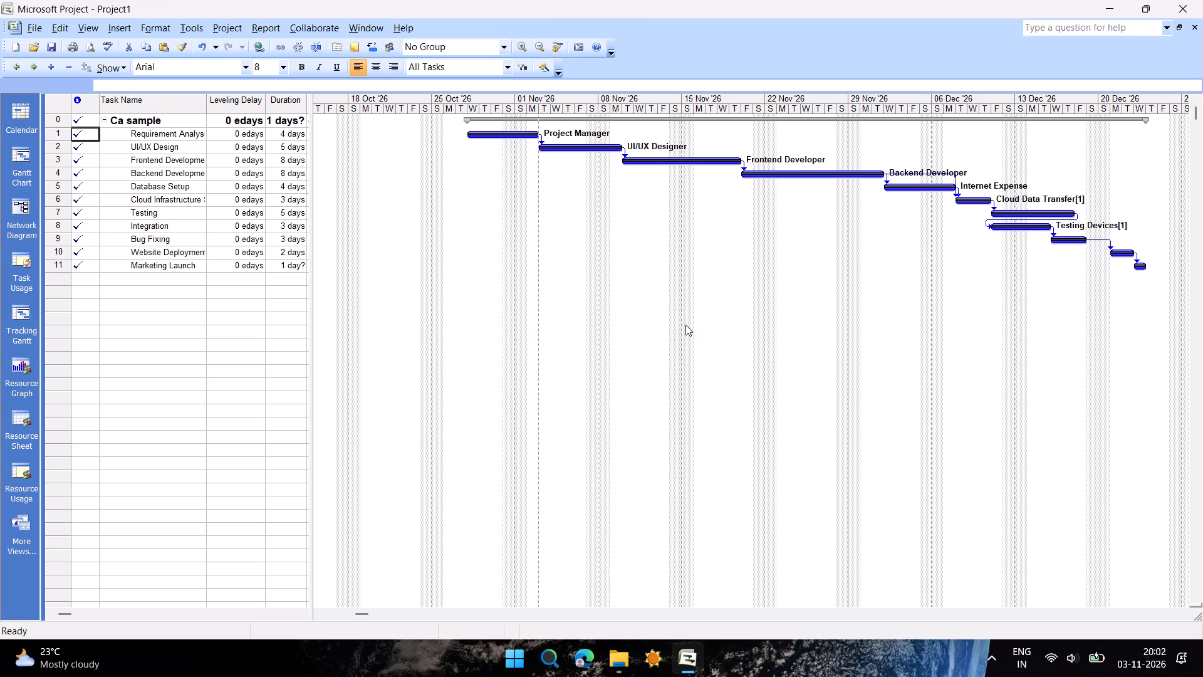
Look over the formatted Detail Gantt and return to the Gantt Chart.
scroll(835, 223, left, 1)
scroll(835, 223, right, 3)
click(23, 156)
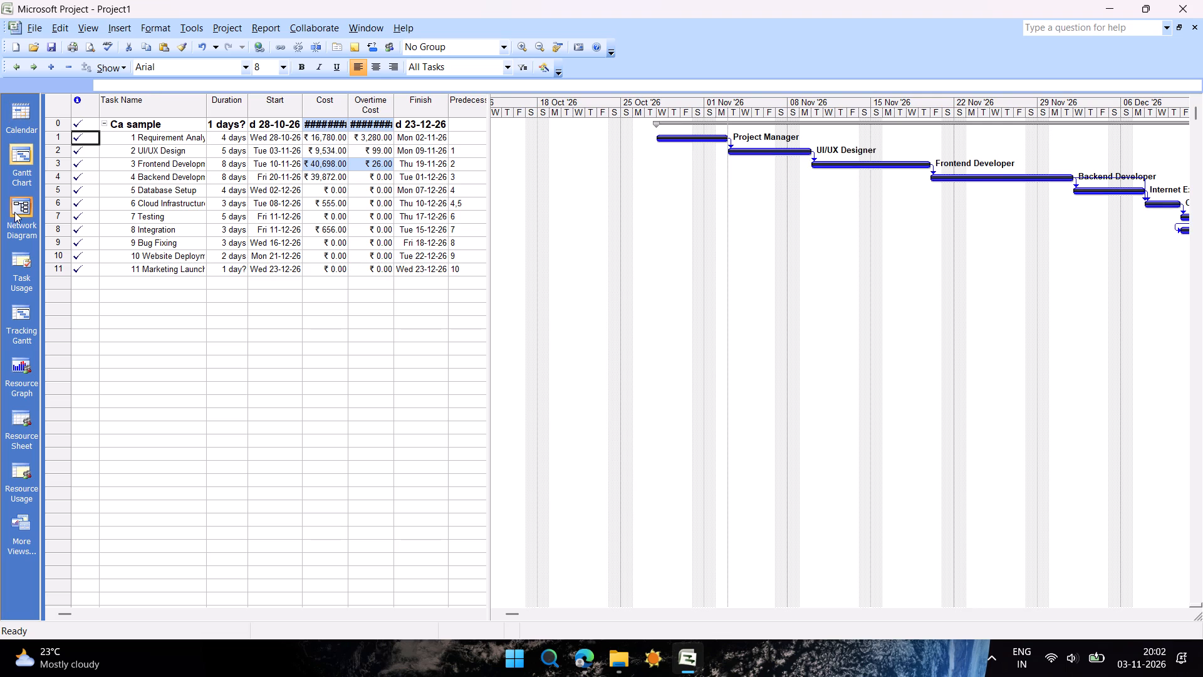
double_click(8, 159)
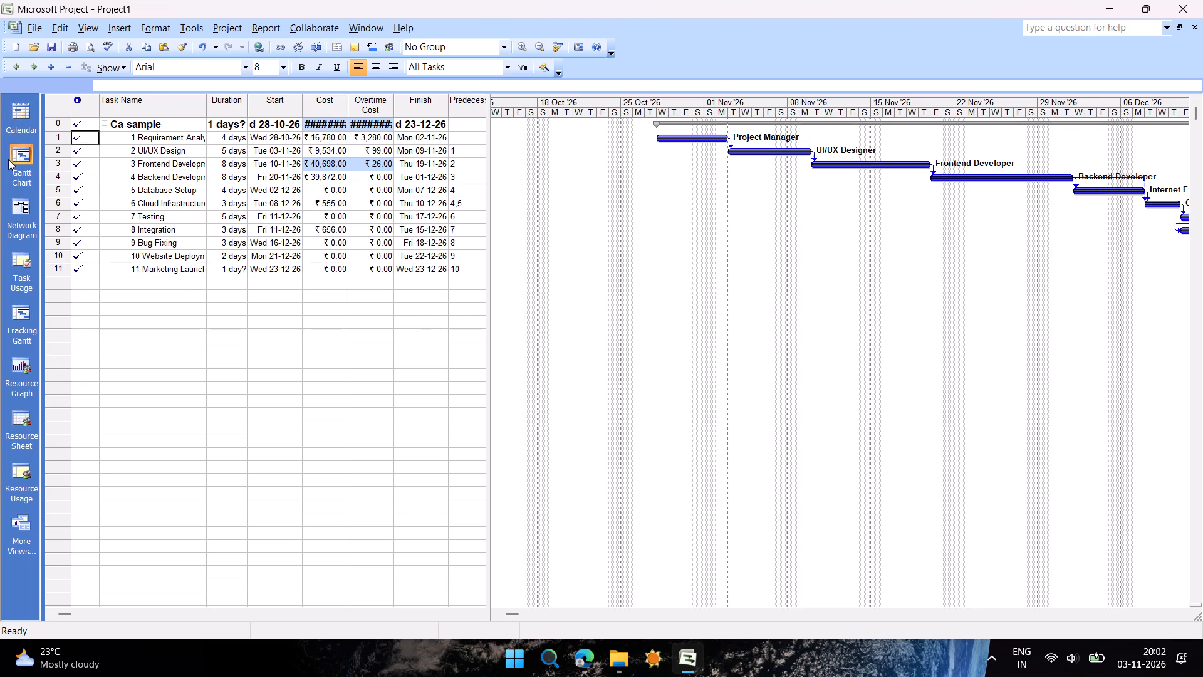
Open the Network Diagram and examine the task information of the Ca sample summary and the Requirement Analysis task.
double_click(15, 191)
double_click(17, 203)
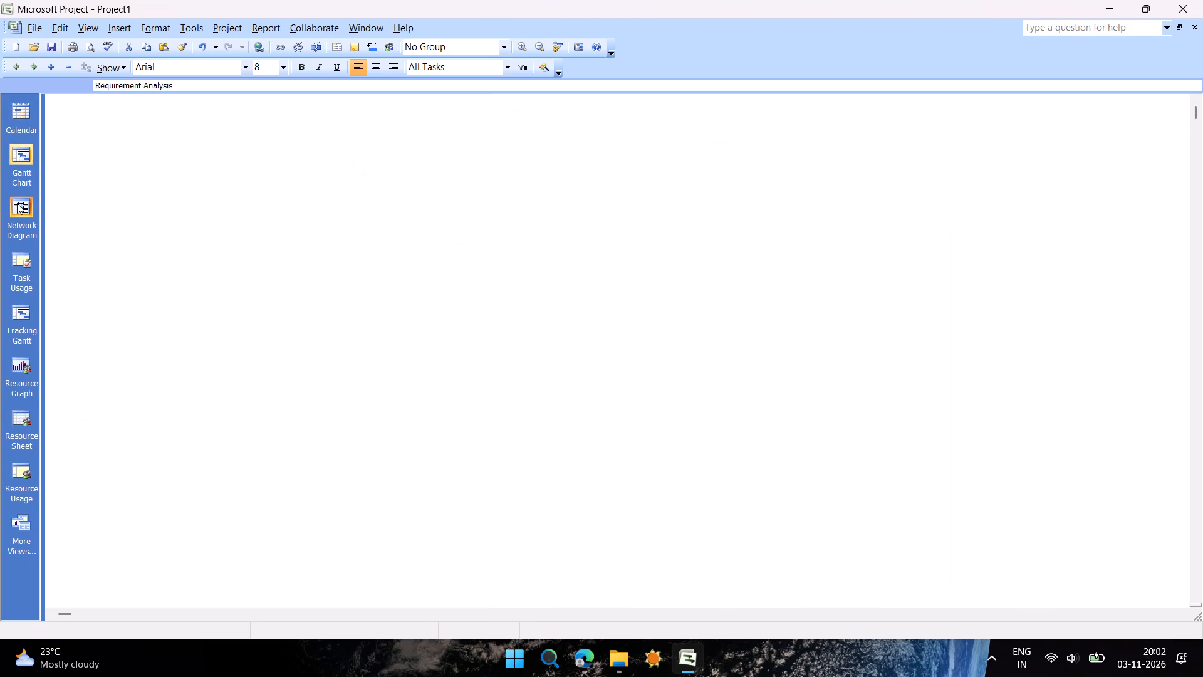
double_click(142, 143)
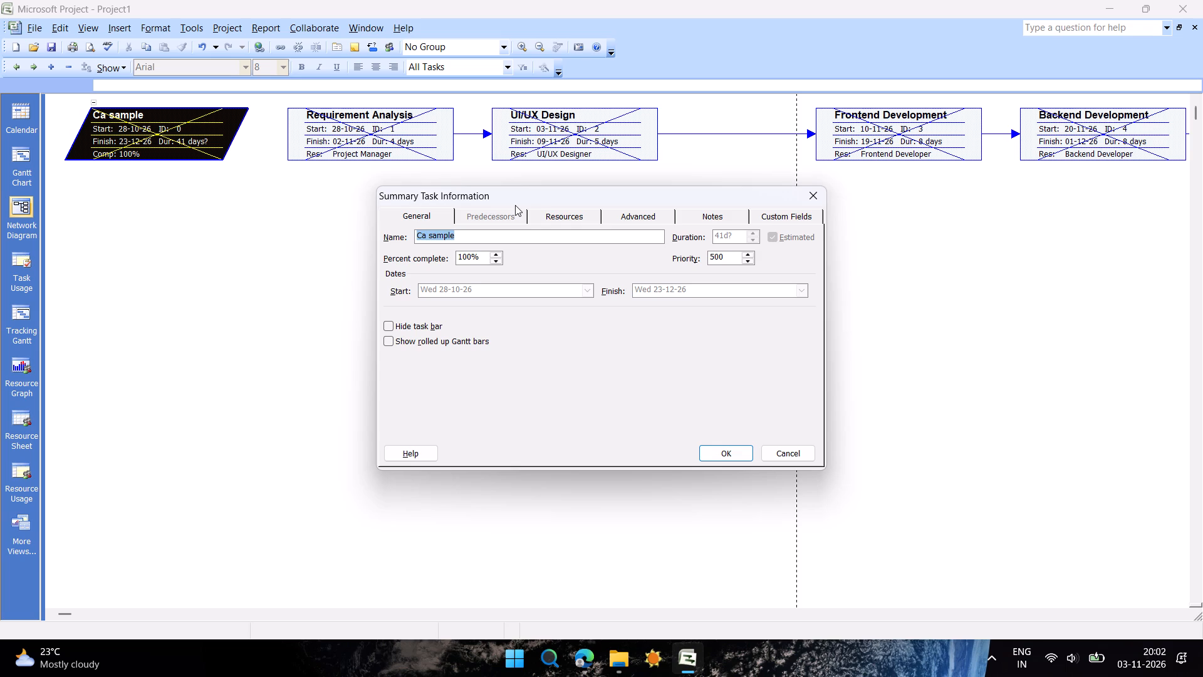
click(818, 197)
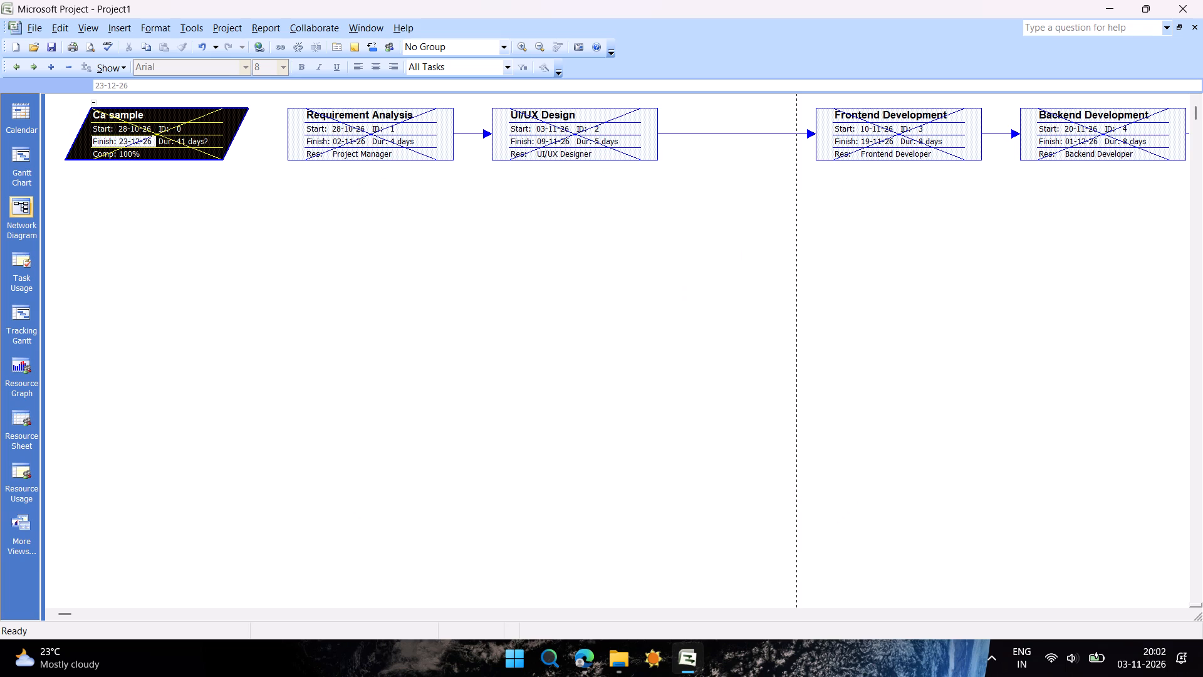
double_click(420, 130)
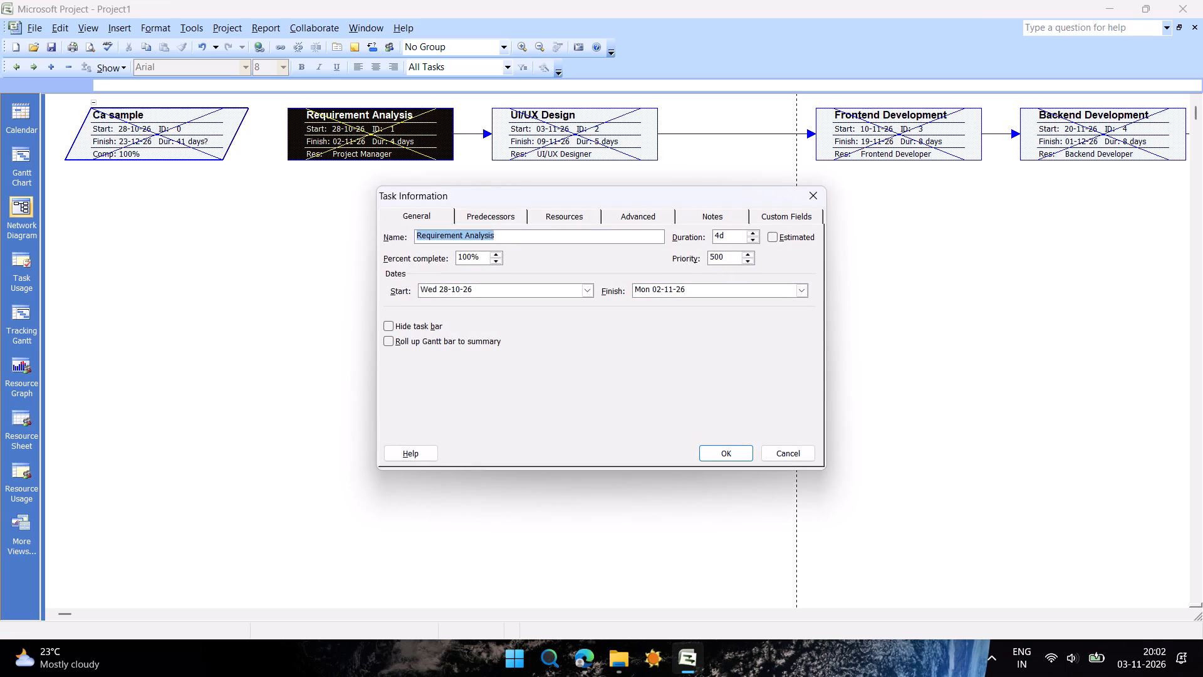
click(815, 197)
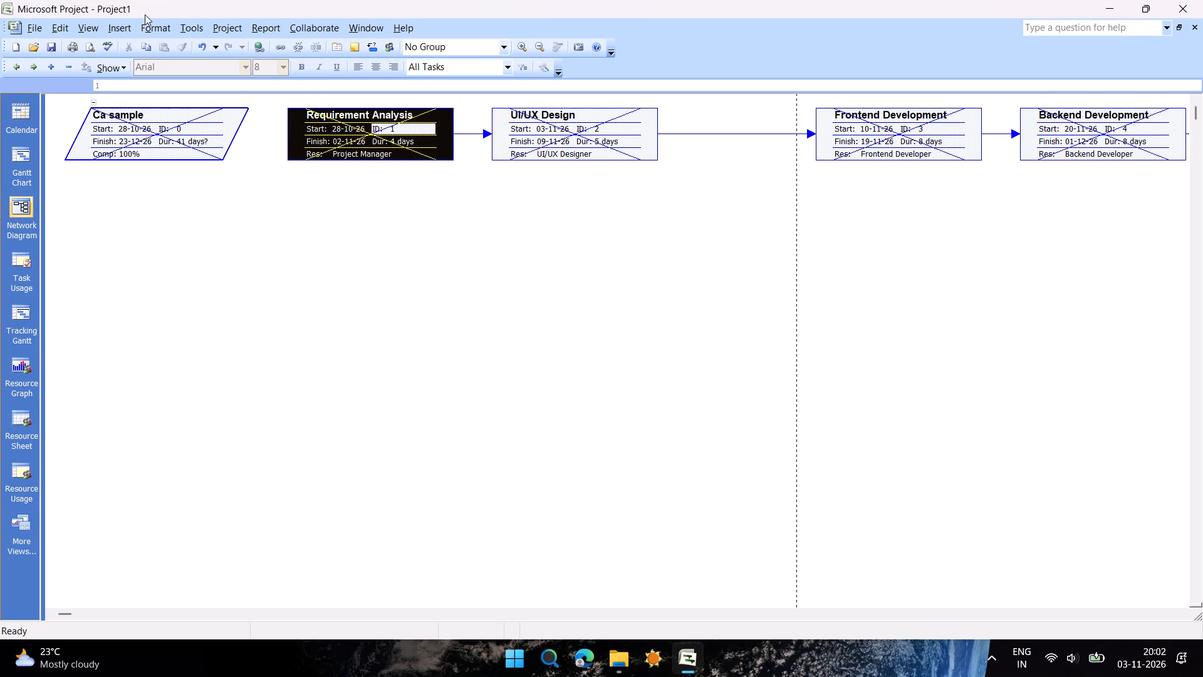
Create a Network Diagram box data template named My Template.
click(152, 30)
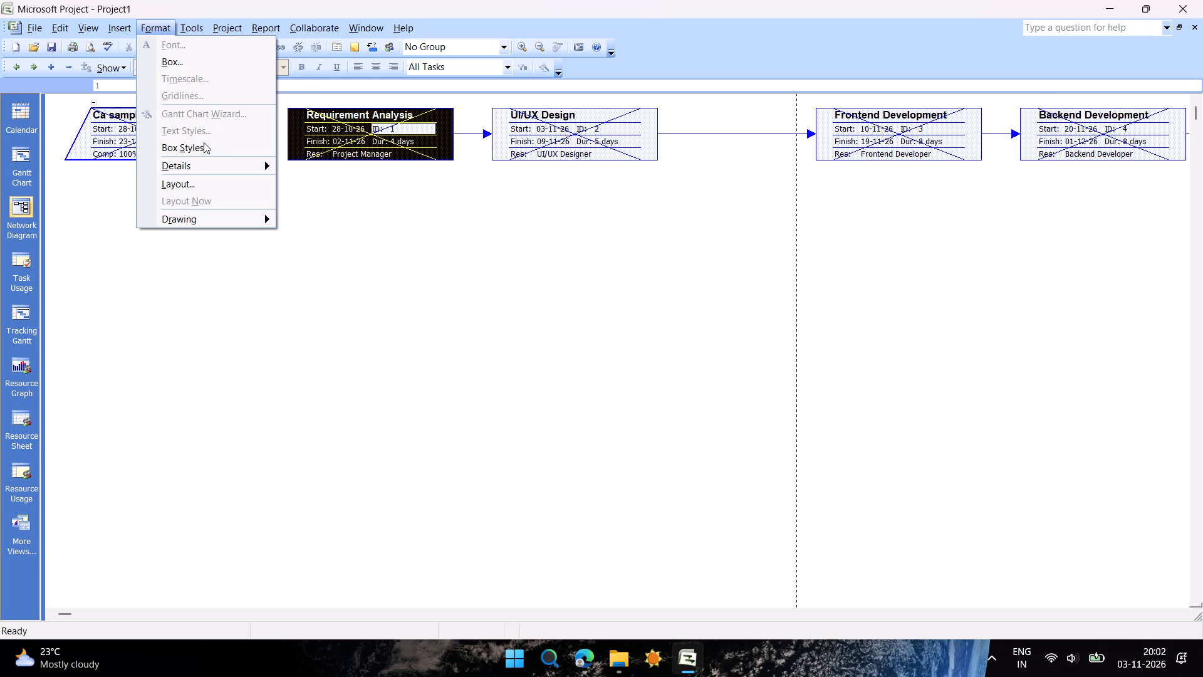
click(204, 145)
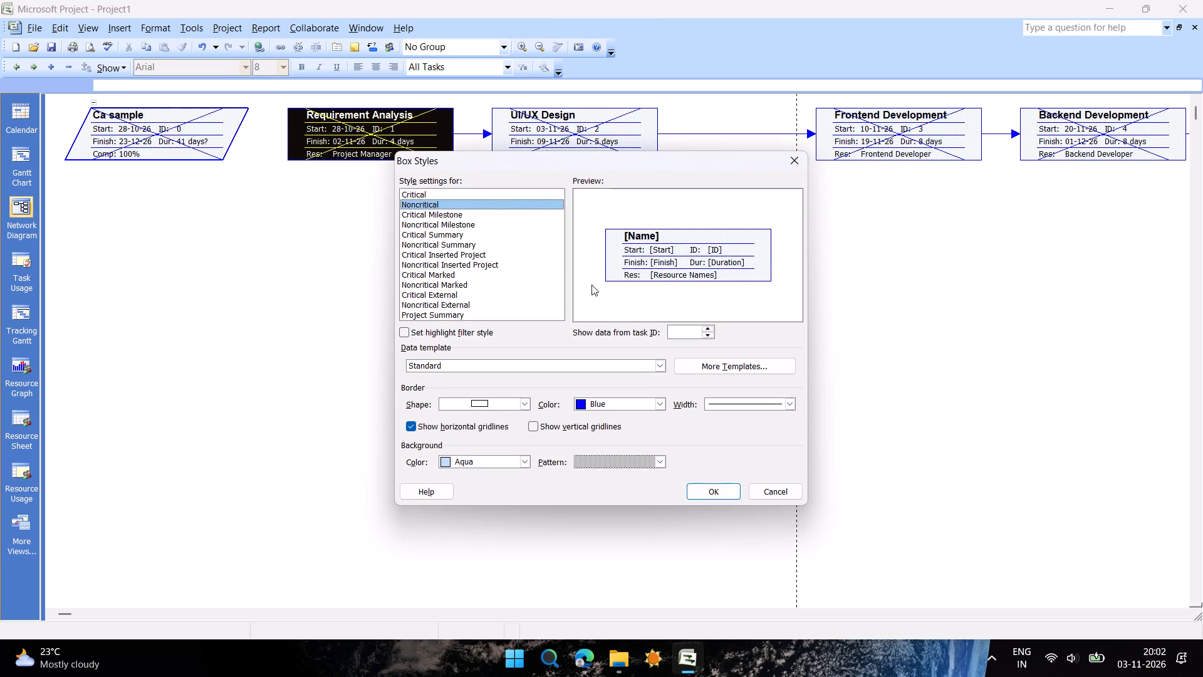
click(720, 374)
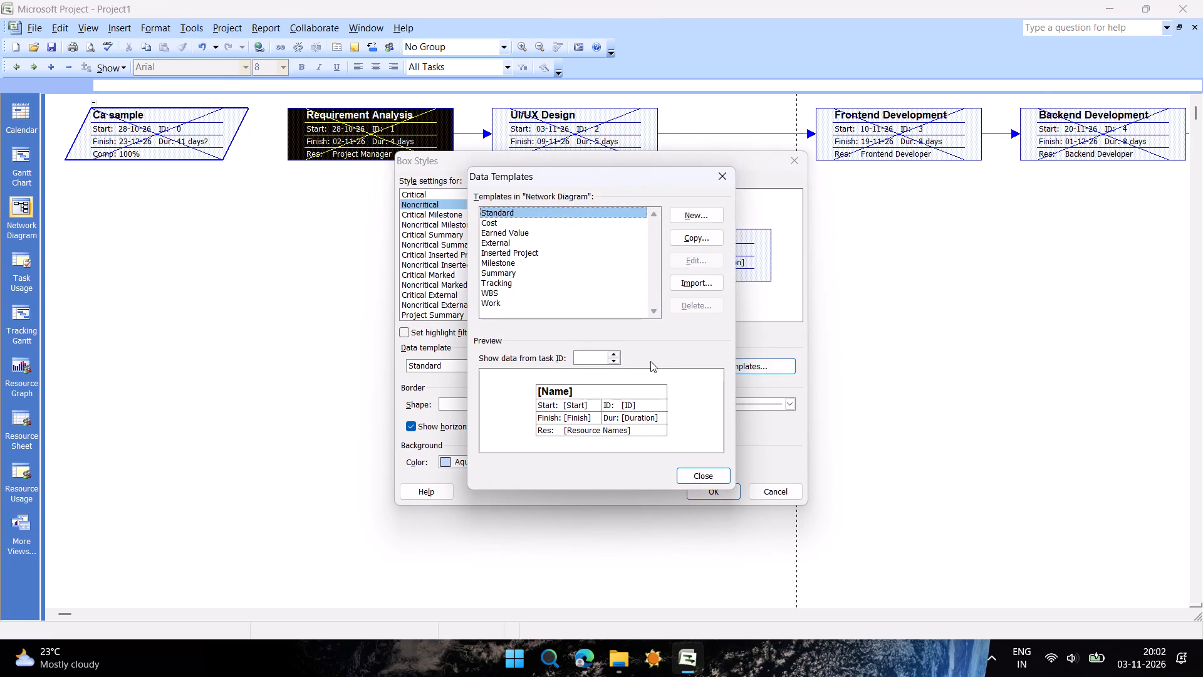
click(692, 208)
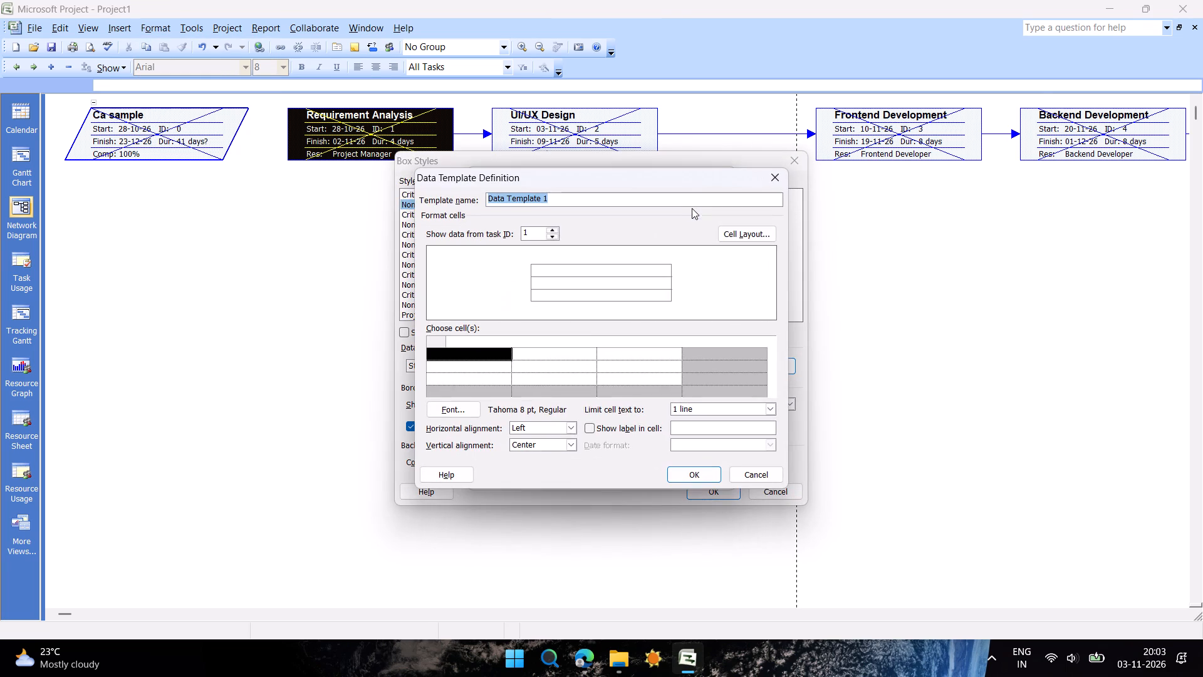
triple_click(596, 202)
key(BackSpace)
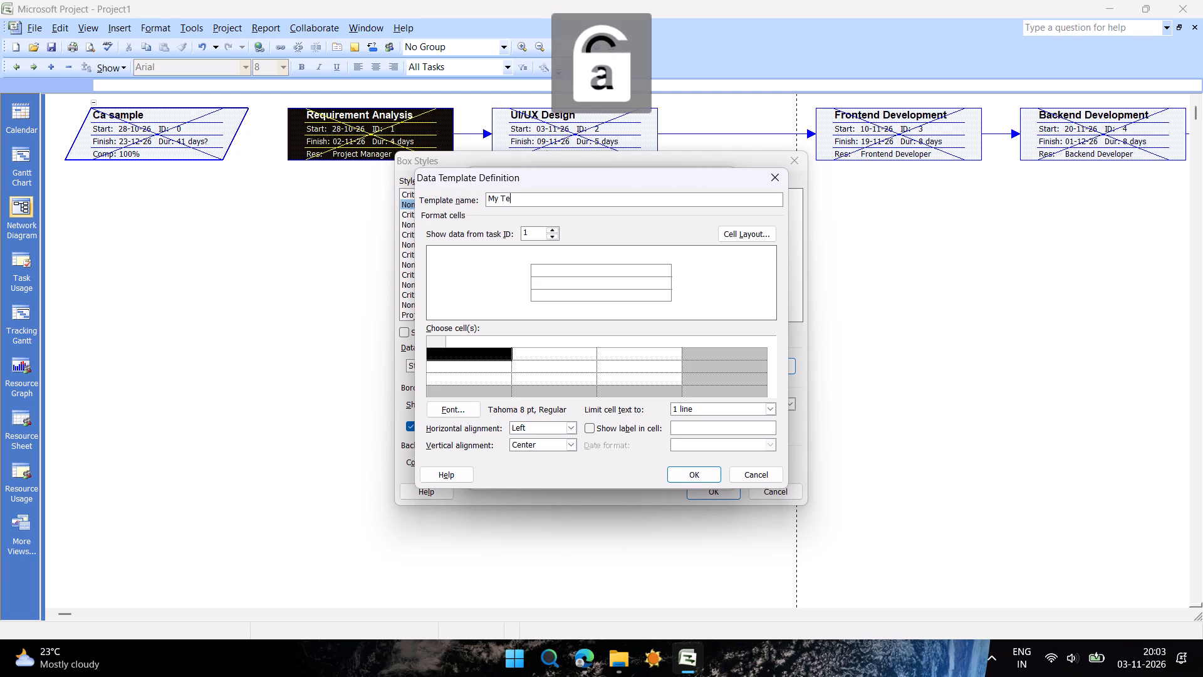
key(Return)
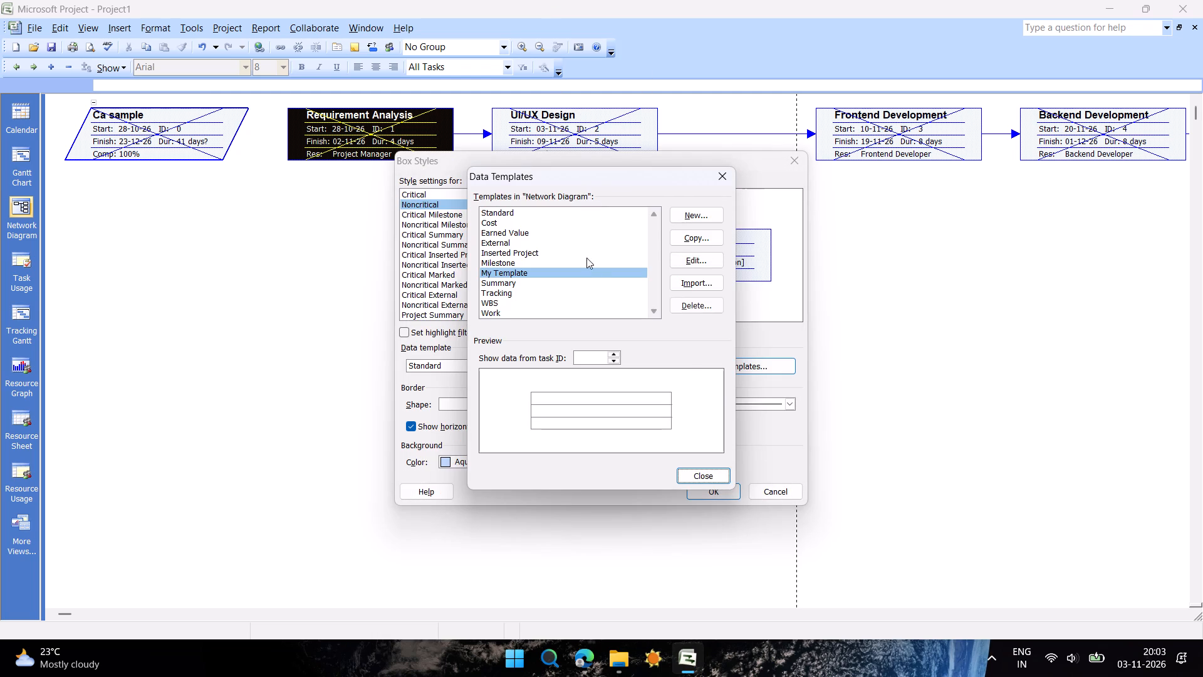
Open the My Template data template for editing.
click(571, 394)
click(699, 258)
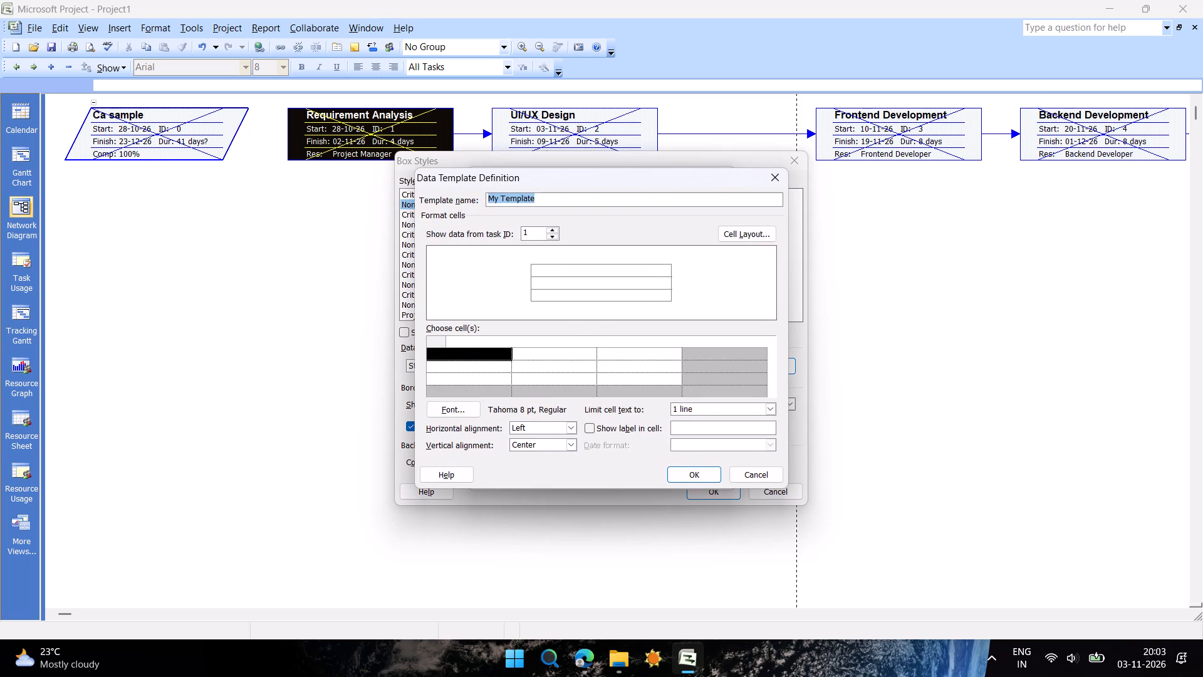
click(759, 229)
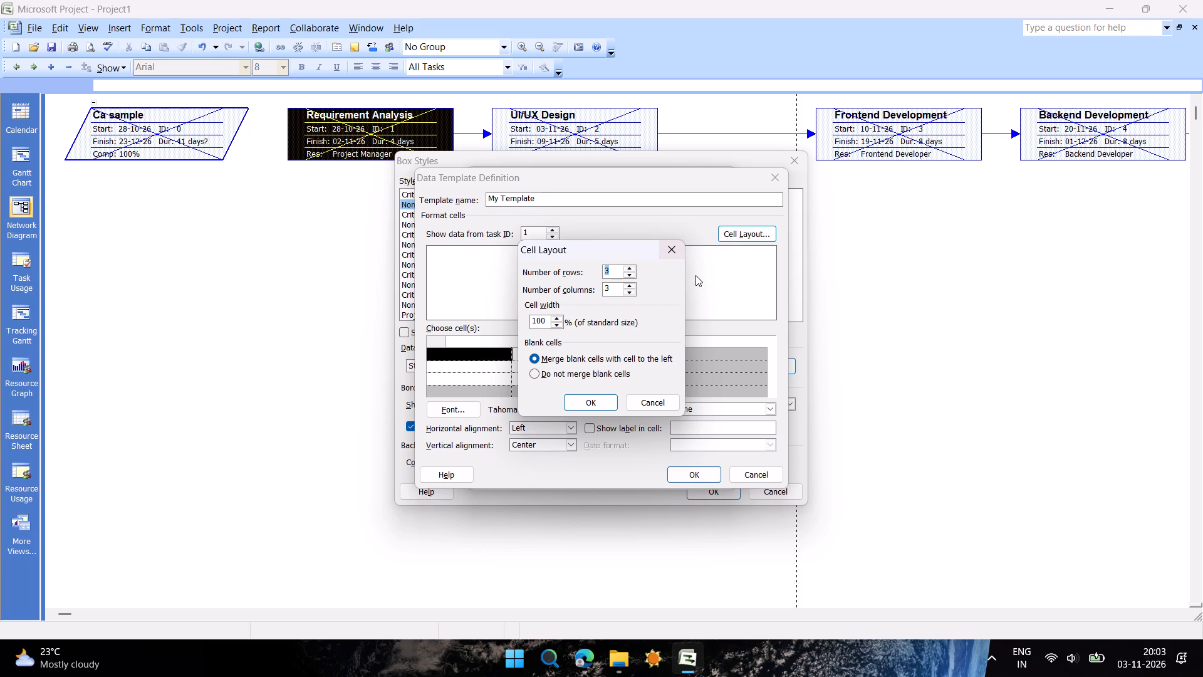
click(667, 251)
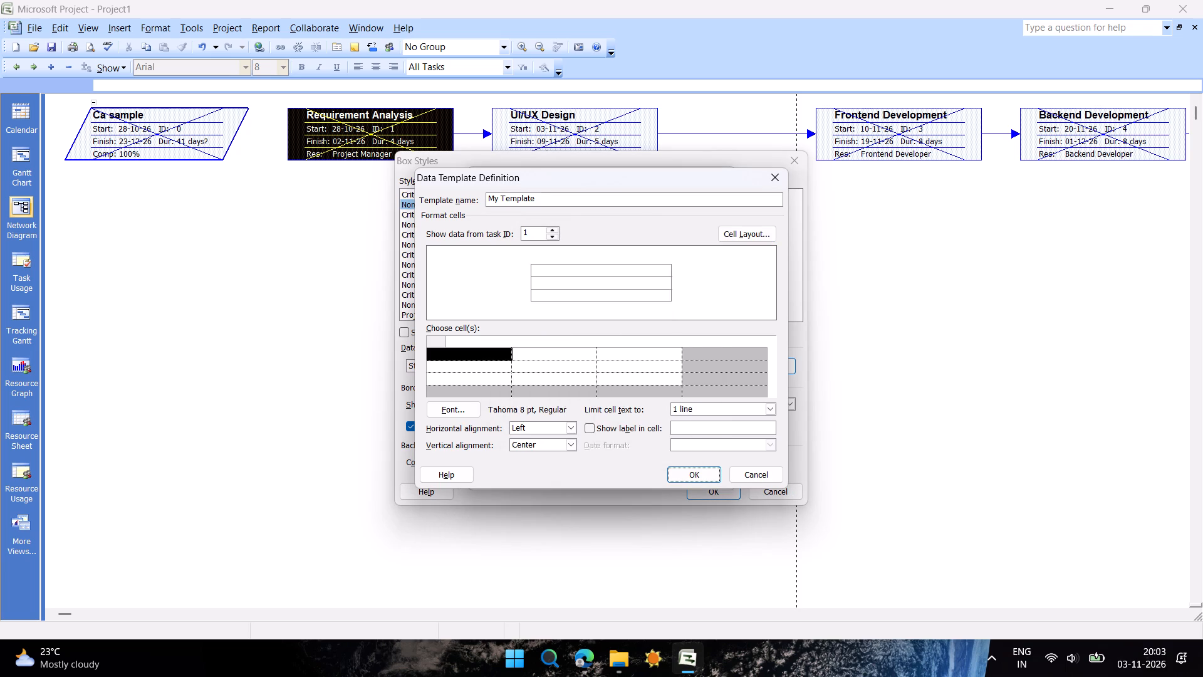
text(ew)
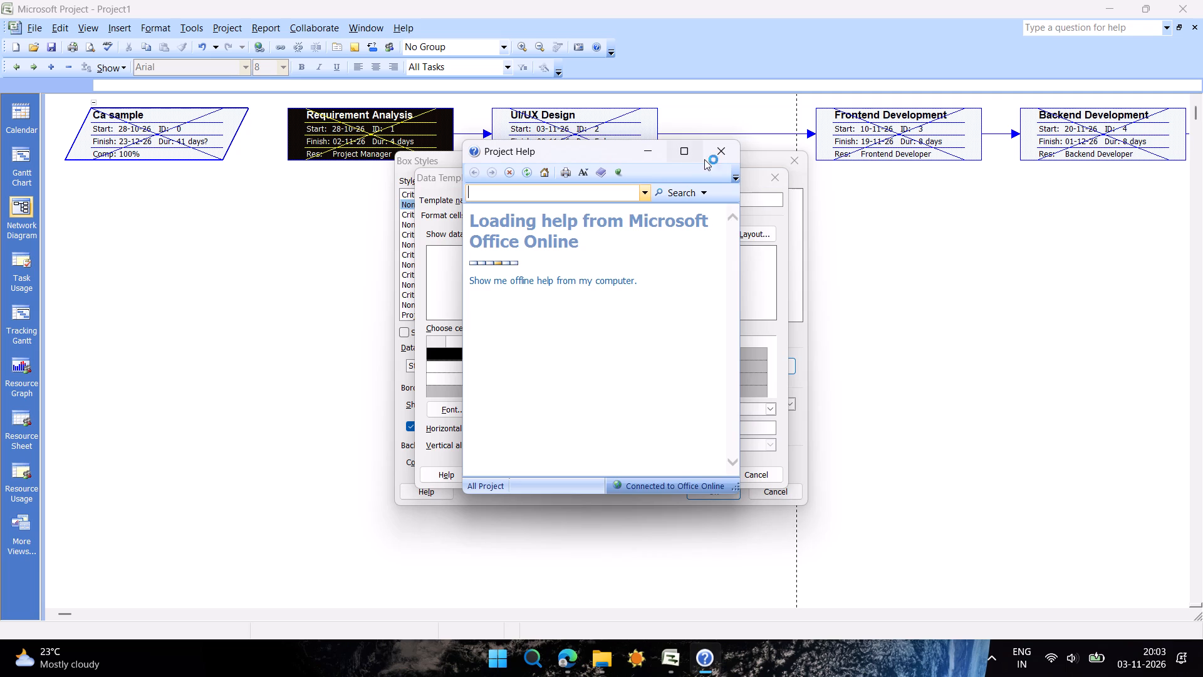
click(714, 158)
click(487, 354)
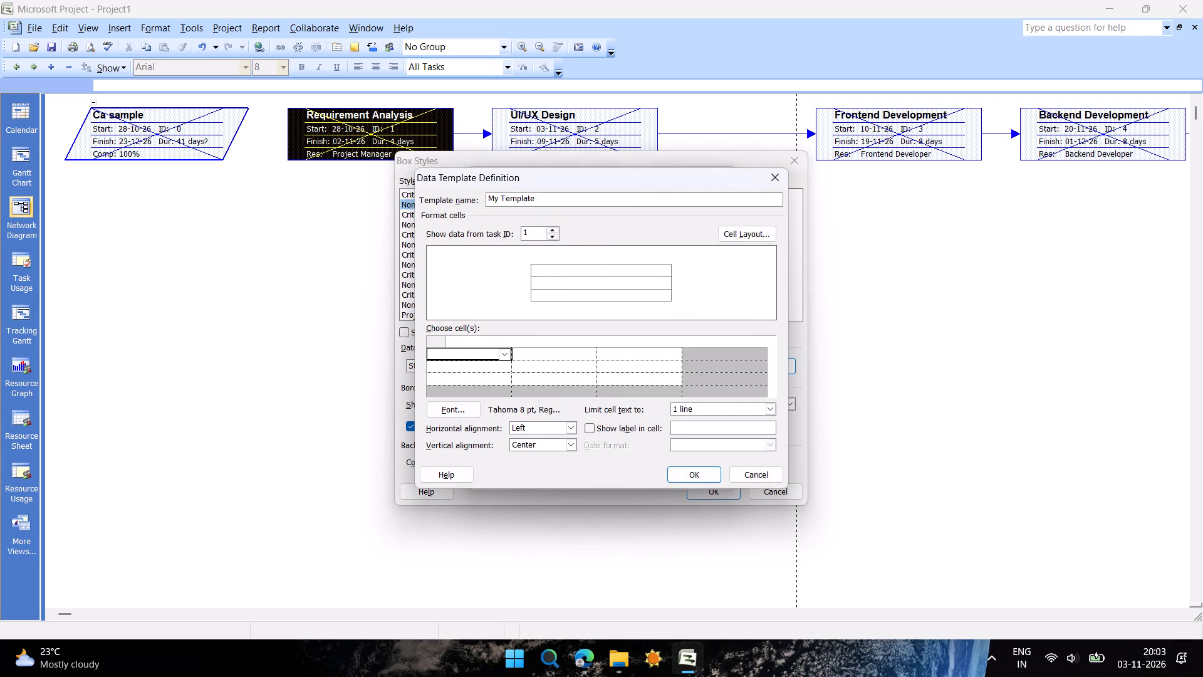
text(ea)
key(BackSpace)
key(BackSpace)
key(BackSpace)
key(BackSpace)
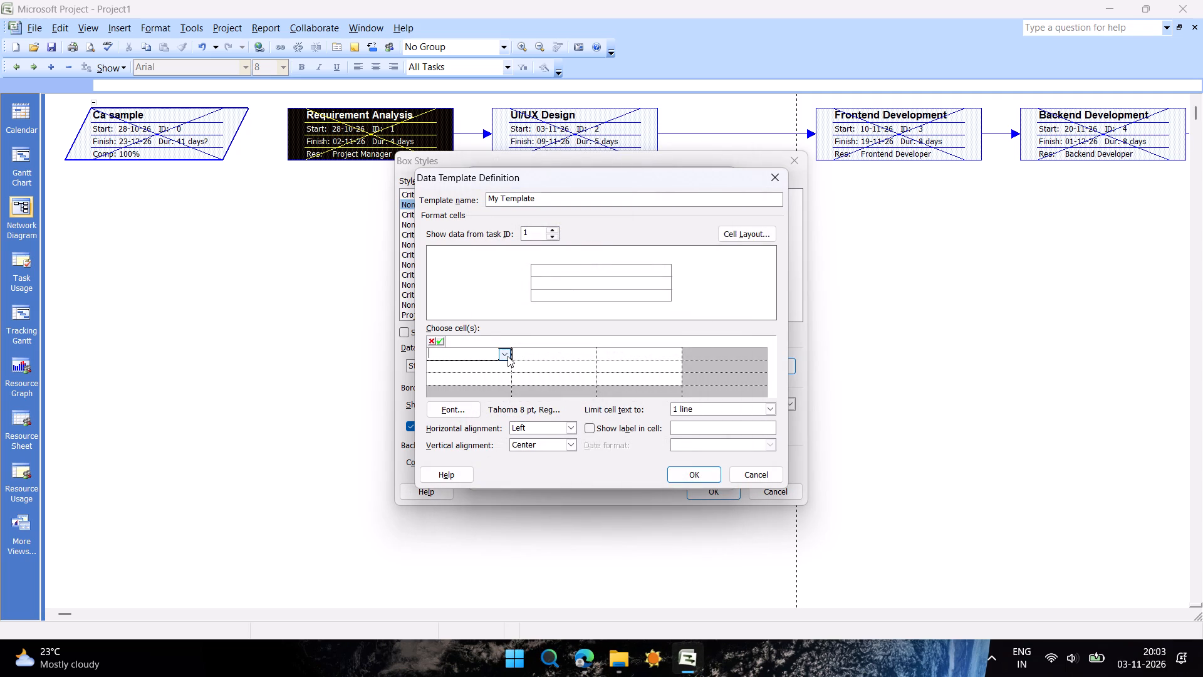
click(508, 356)
text(ear)
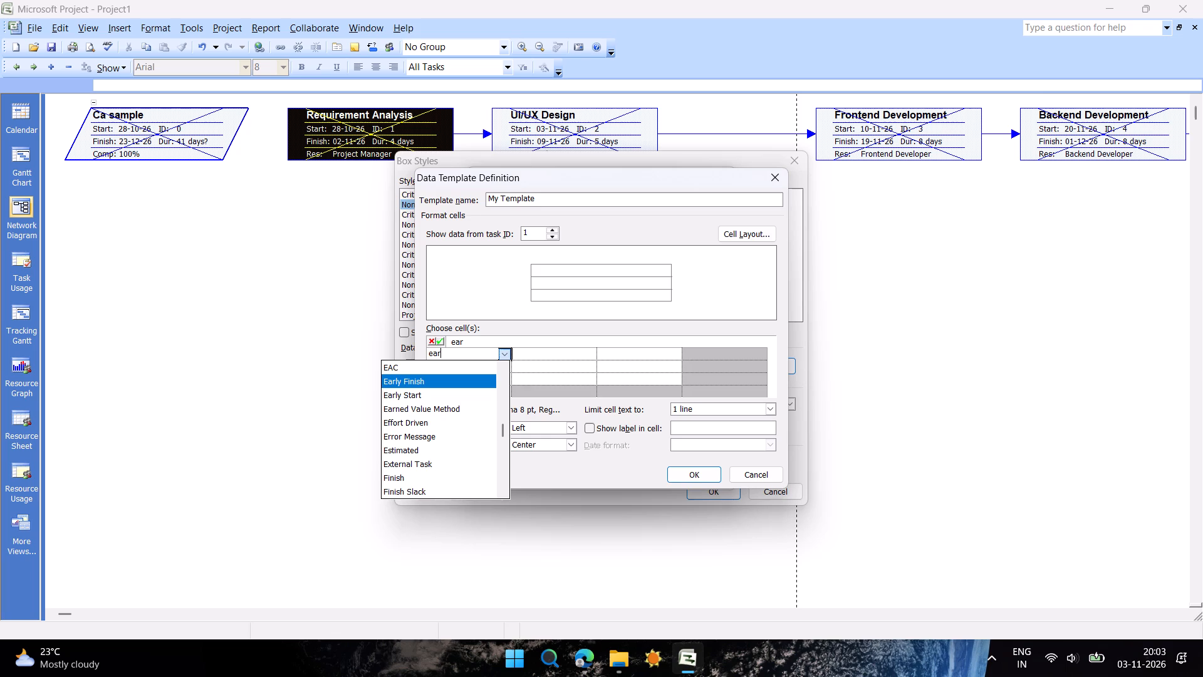
key(Down)
key(Down)
key(Up)
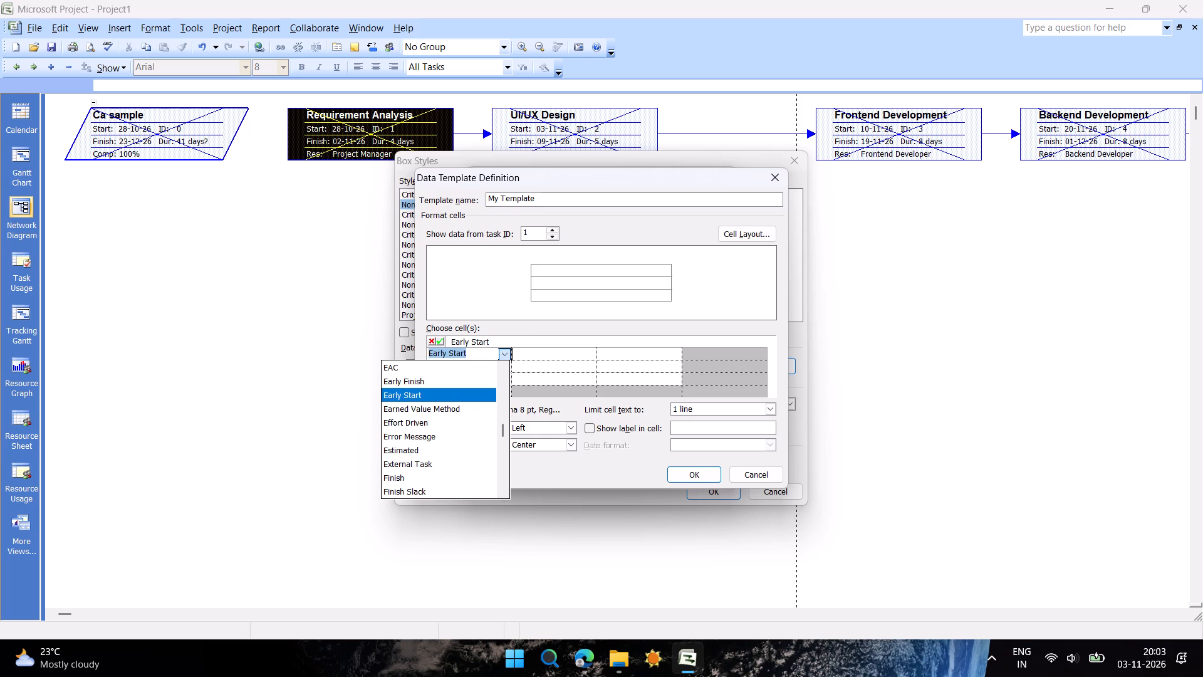
key(Return)
Fill the second and third cells of the template's top row with Duration and Early Finish.
click(524, 357)
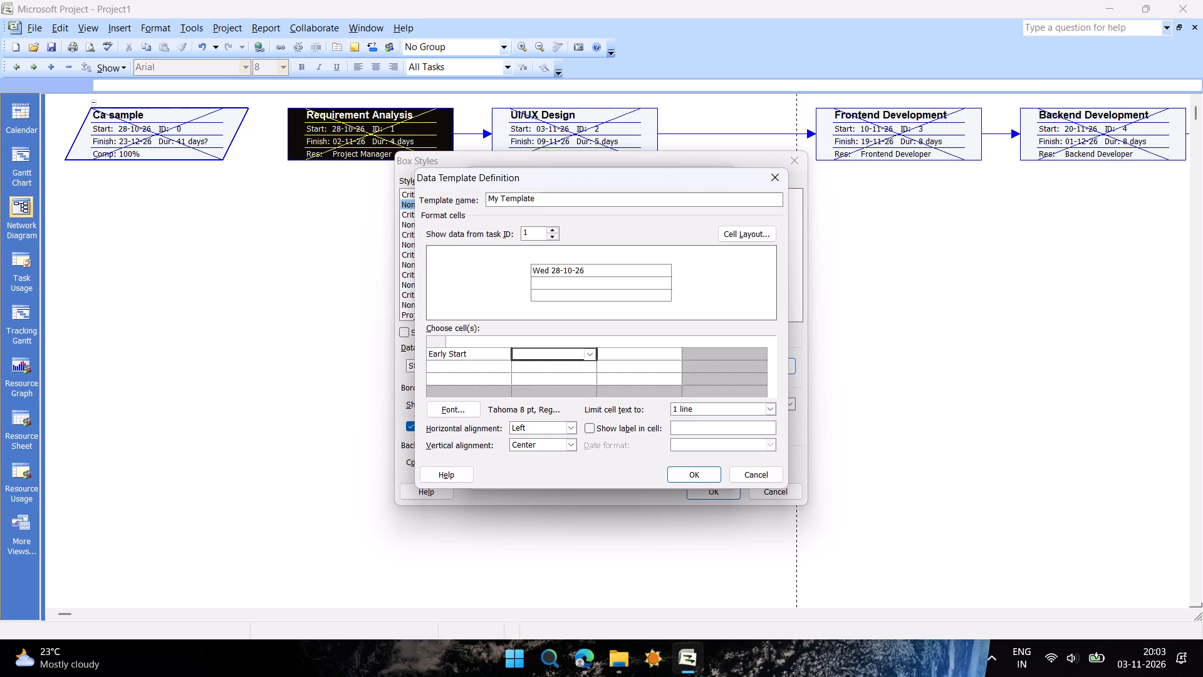
text(dur)
key(Return)
click(615, 355)
text(ear)
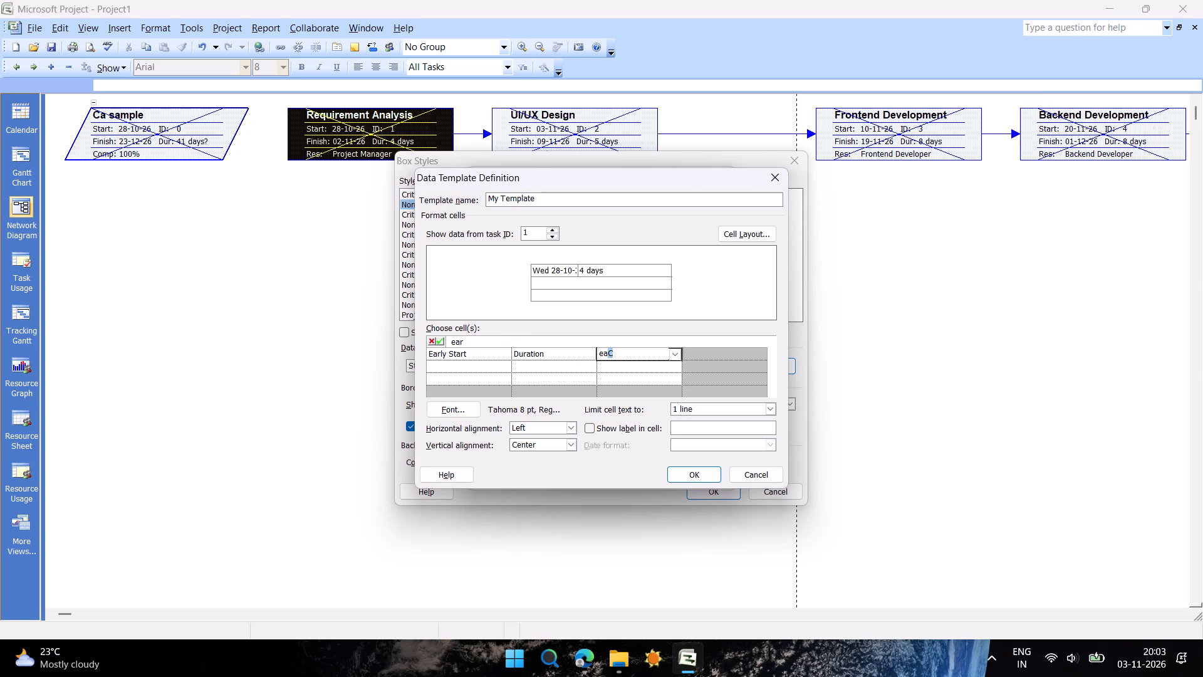
key(Return)
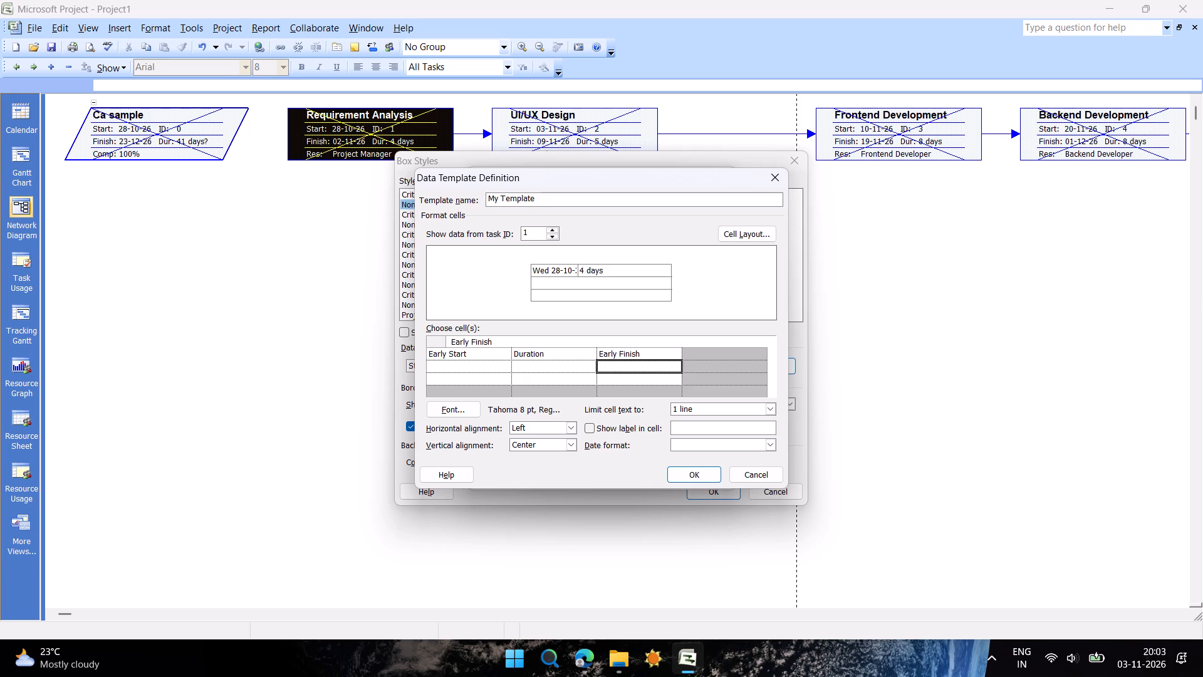
Set the middle cell of the template's second row to ID.
click(544, 365)
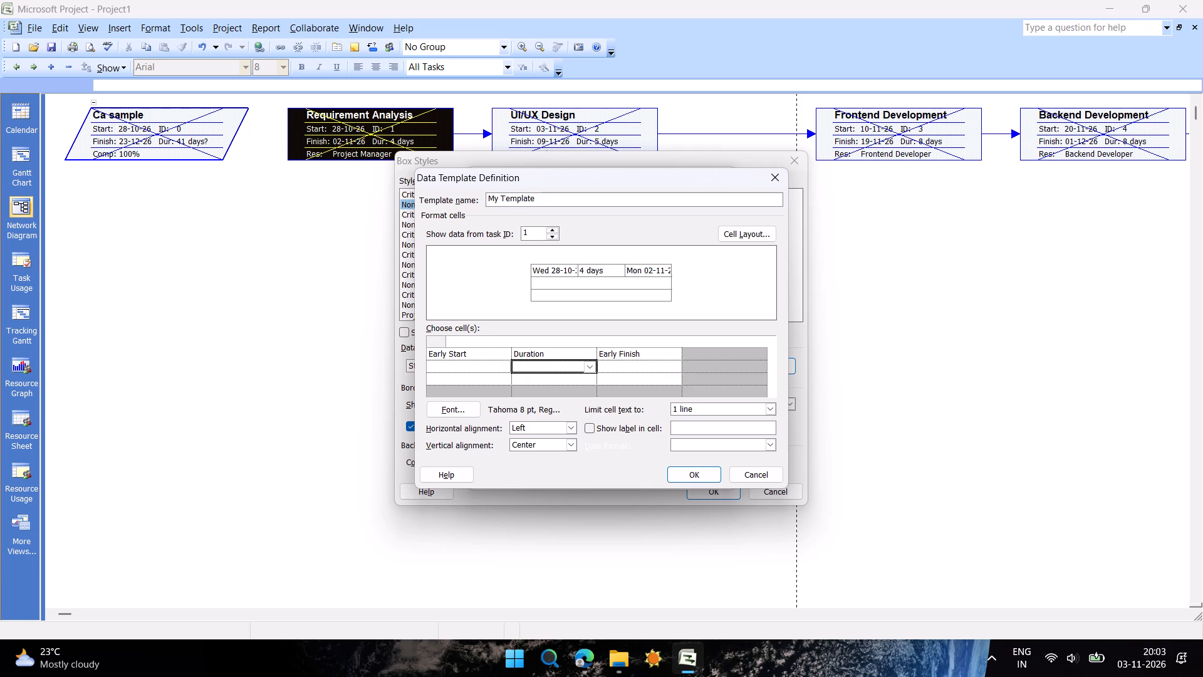
text(id)
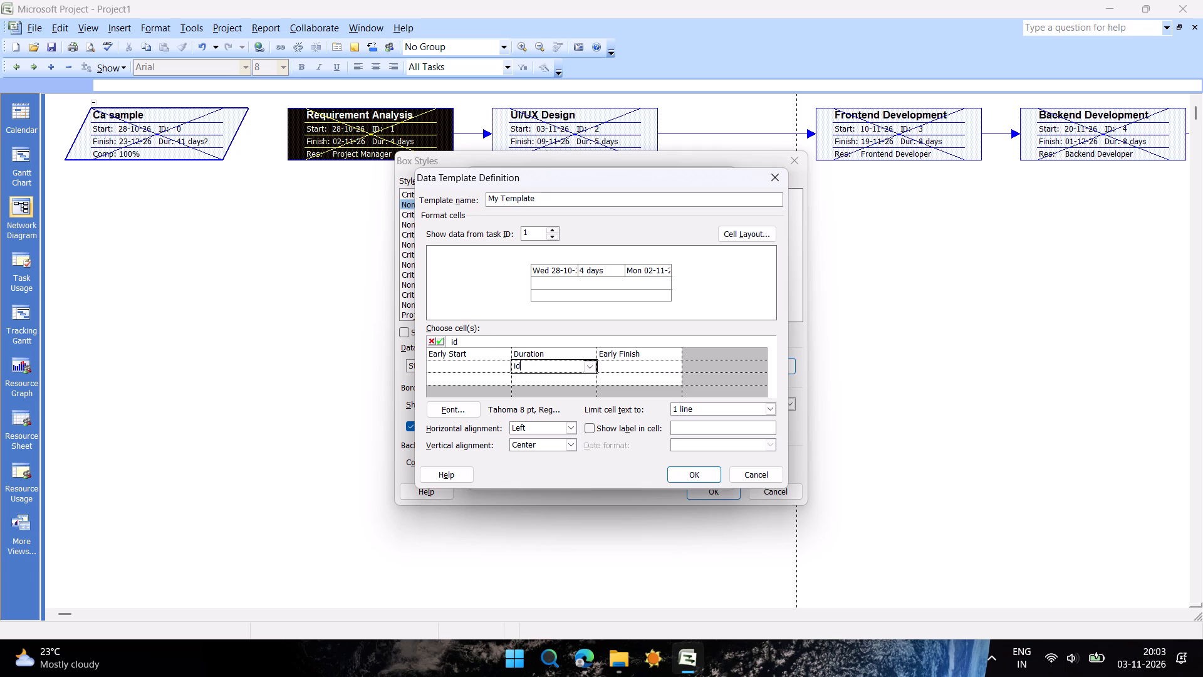
Set the first cell of the template's third row to Late Start.
click(461, 378)
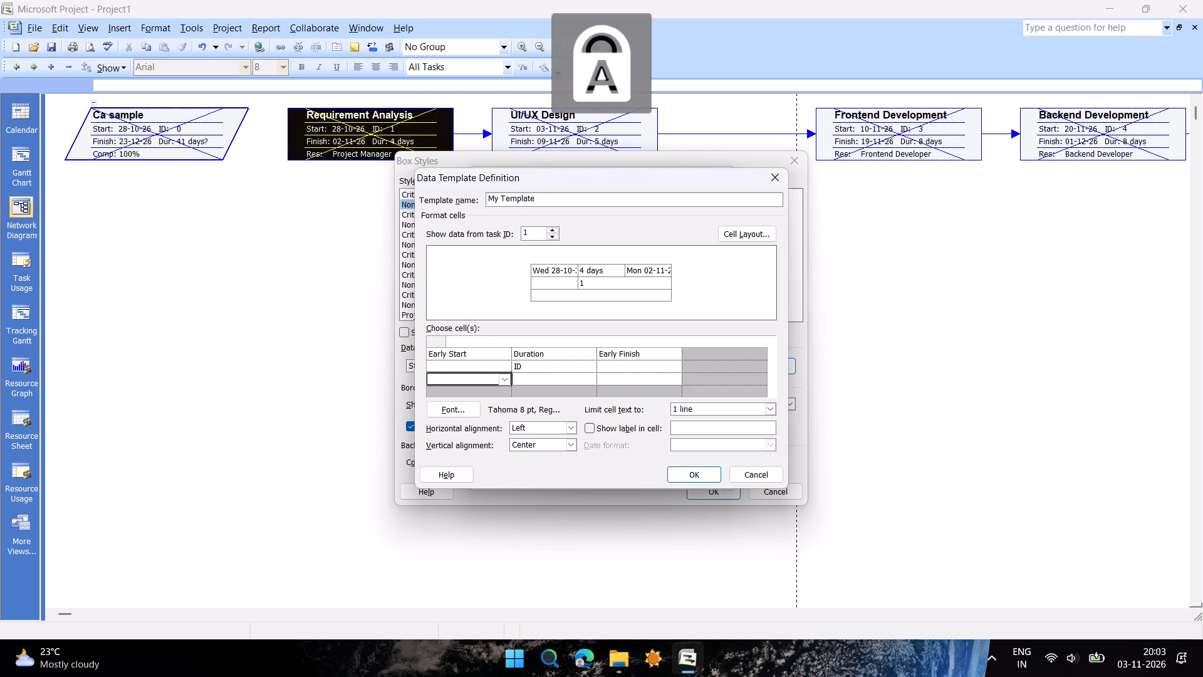
text(atest)
key(BackSpace)
key(BackSpace)
key(BackSpace)
key(BackSpace)
key(BackSpace)
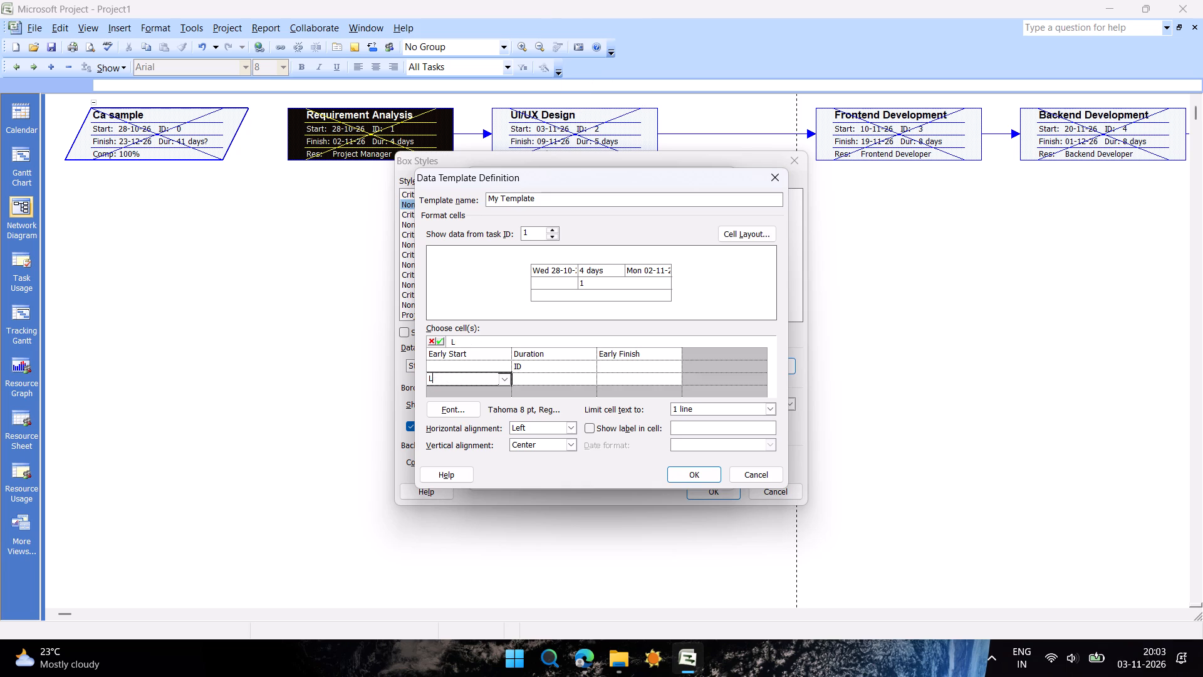
key(BackSpace)
key(Return)
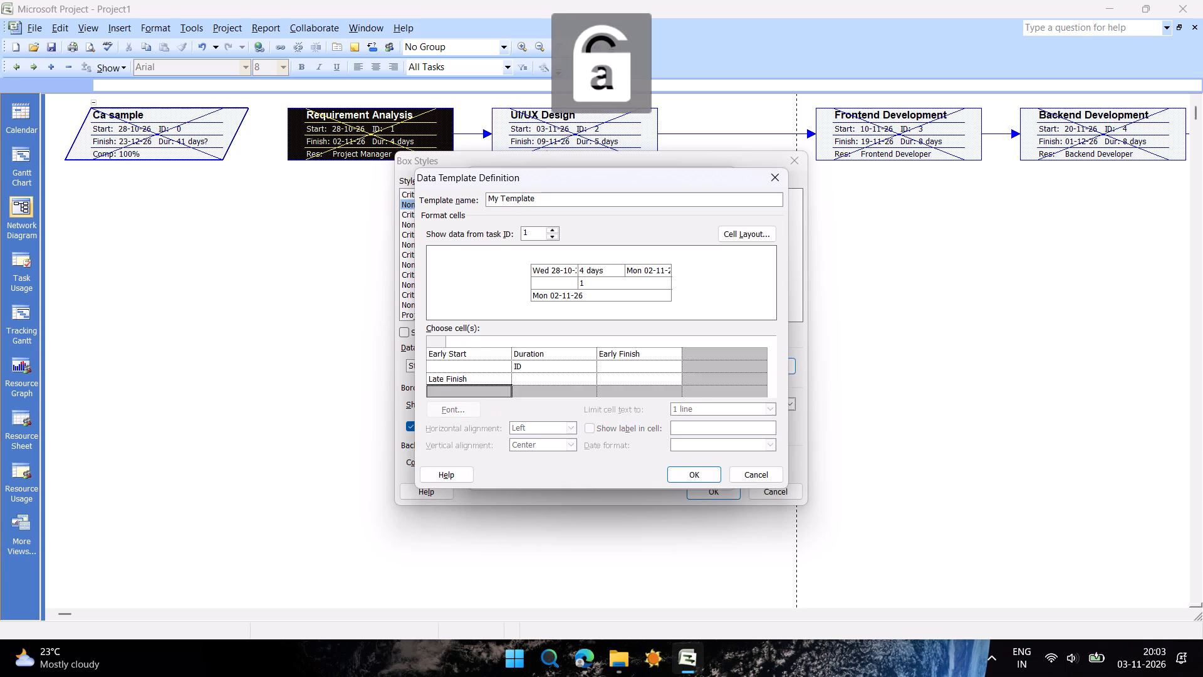
click(496, 380)
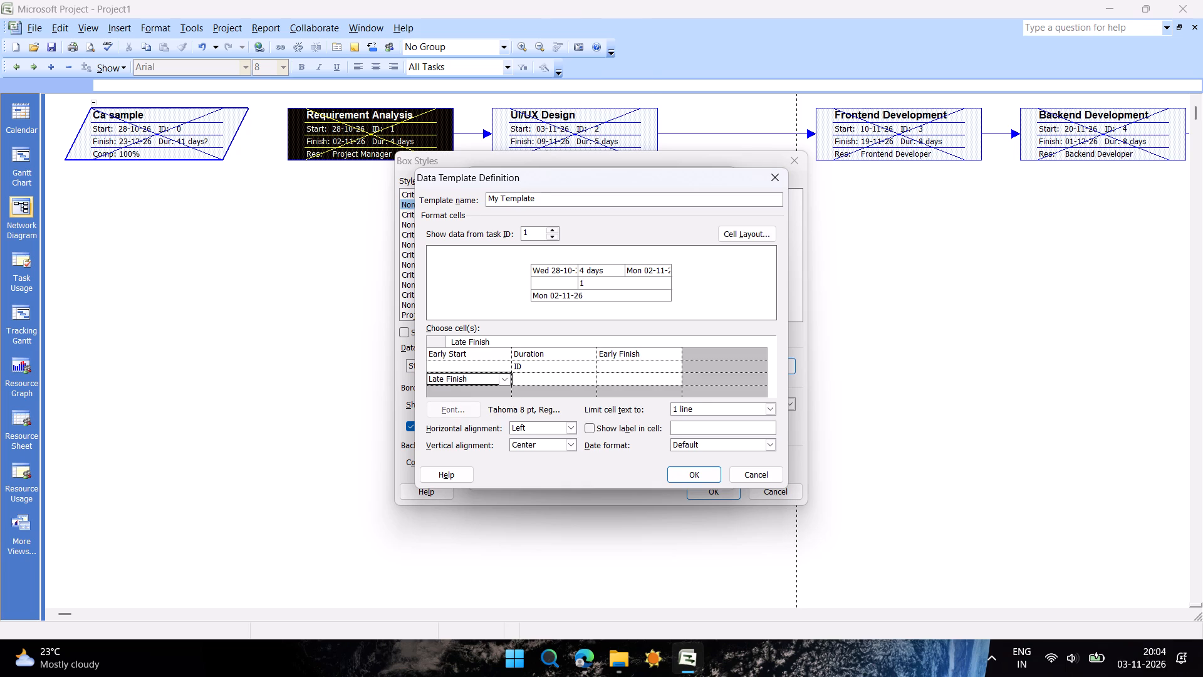
key(BackSpace)
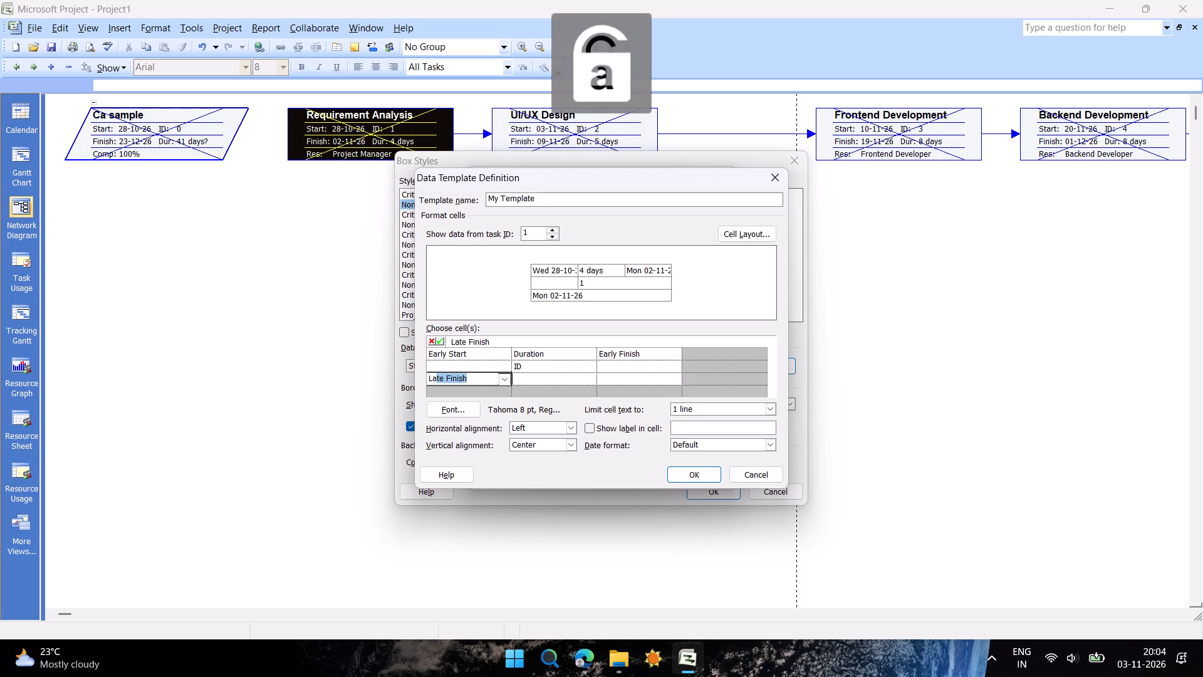
text(te s)
key(Return)
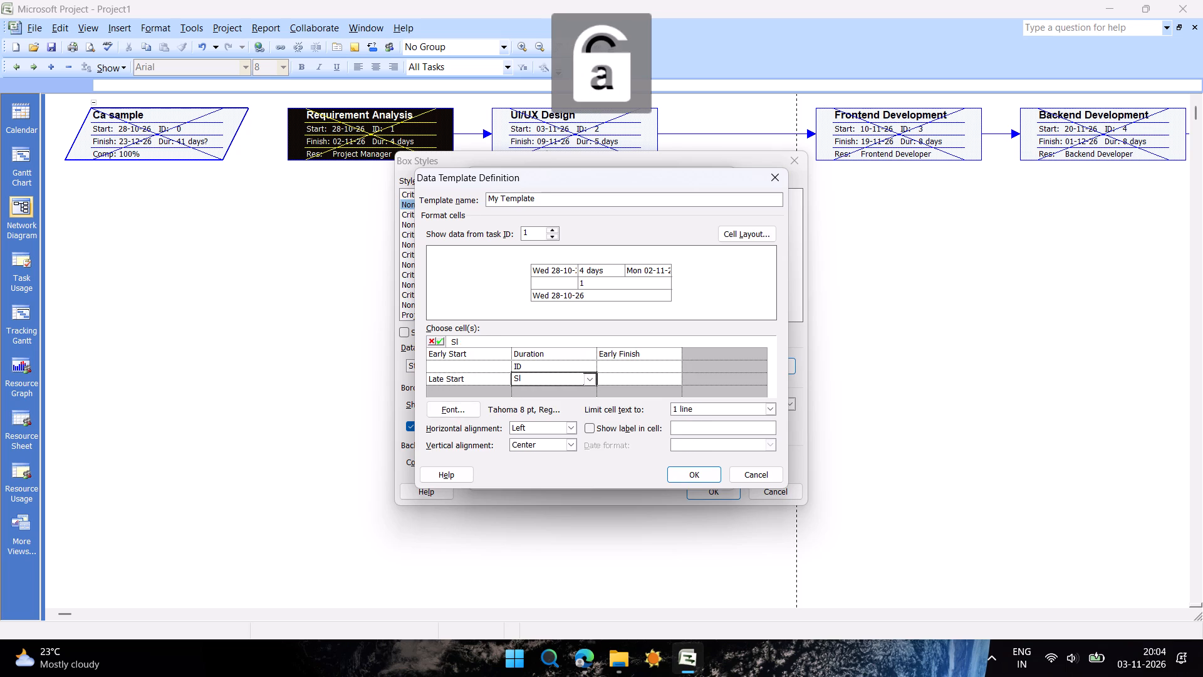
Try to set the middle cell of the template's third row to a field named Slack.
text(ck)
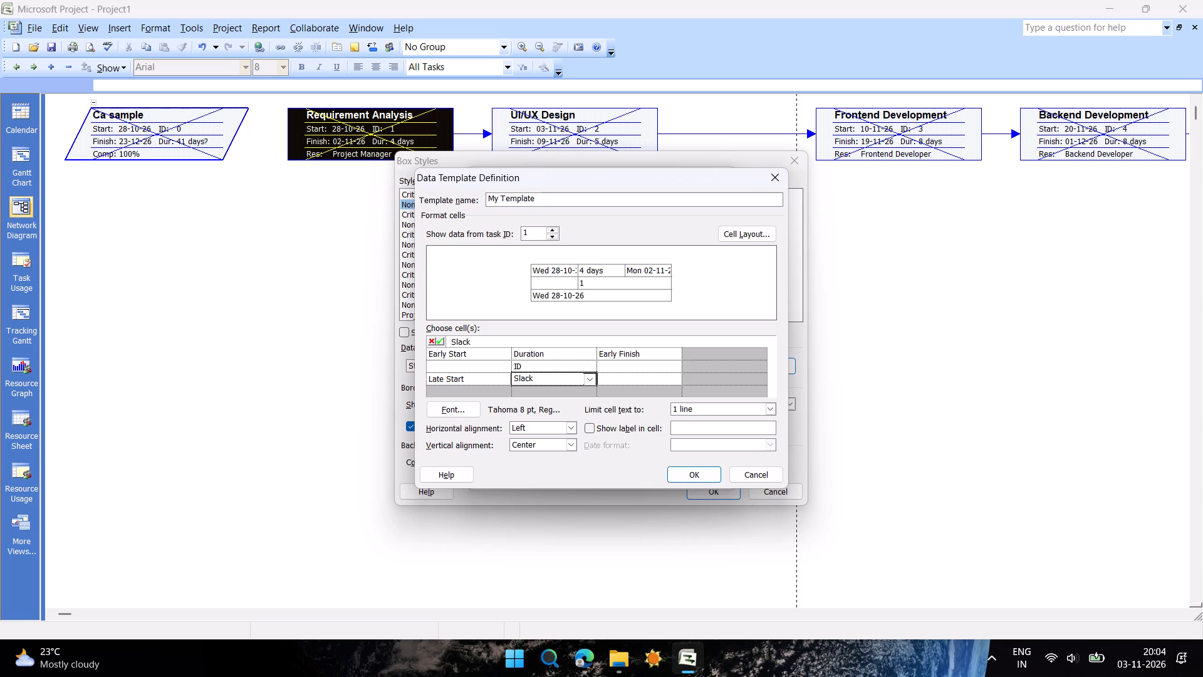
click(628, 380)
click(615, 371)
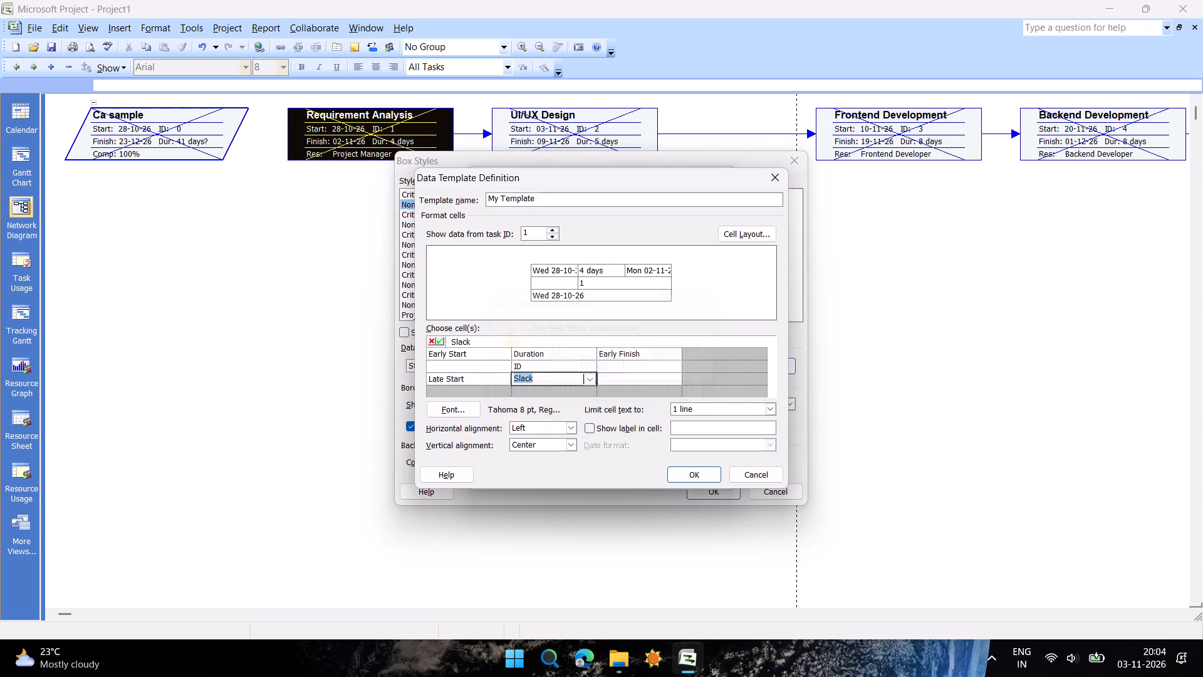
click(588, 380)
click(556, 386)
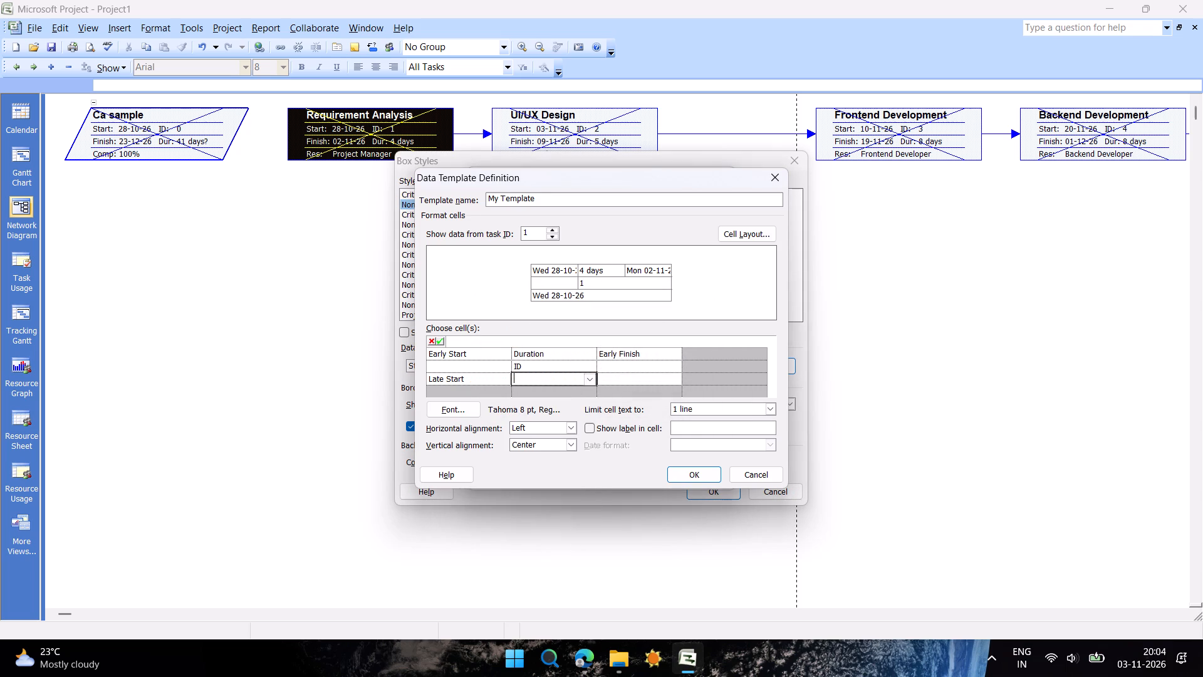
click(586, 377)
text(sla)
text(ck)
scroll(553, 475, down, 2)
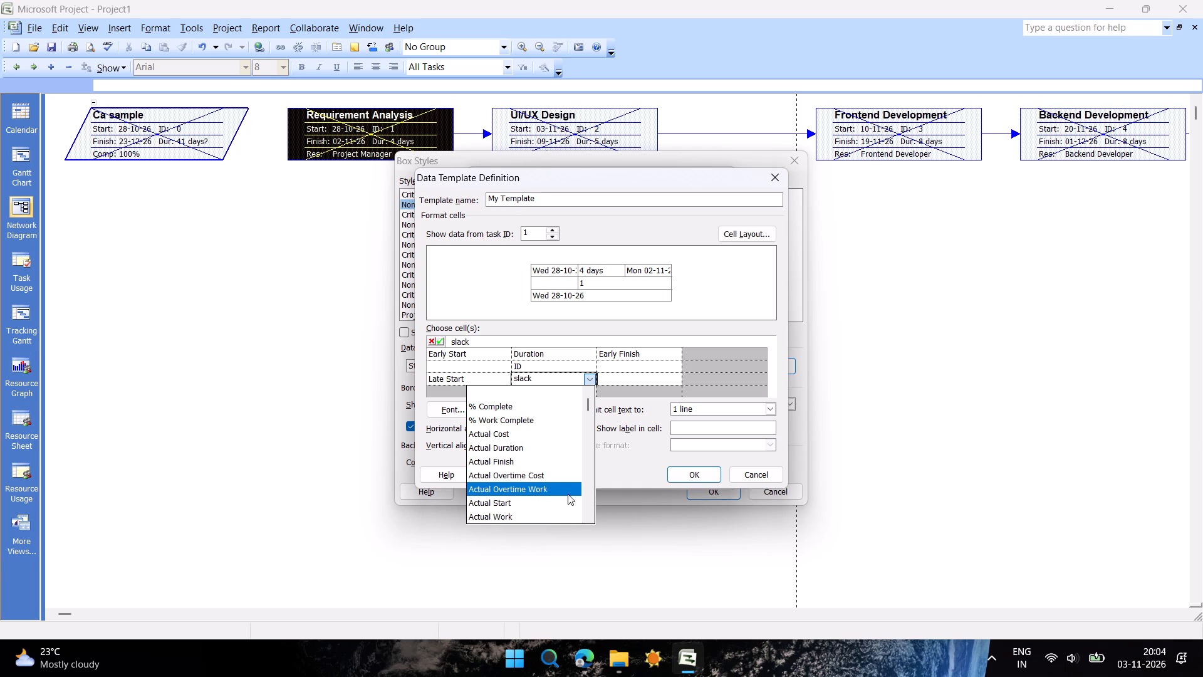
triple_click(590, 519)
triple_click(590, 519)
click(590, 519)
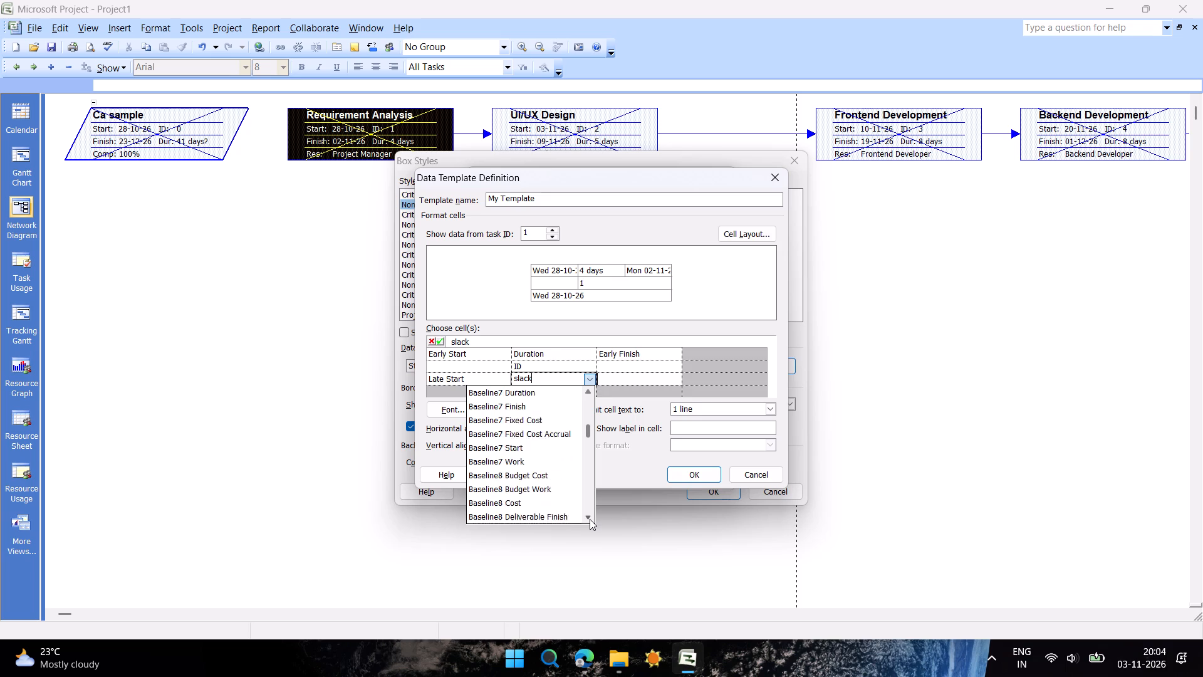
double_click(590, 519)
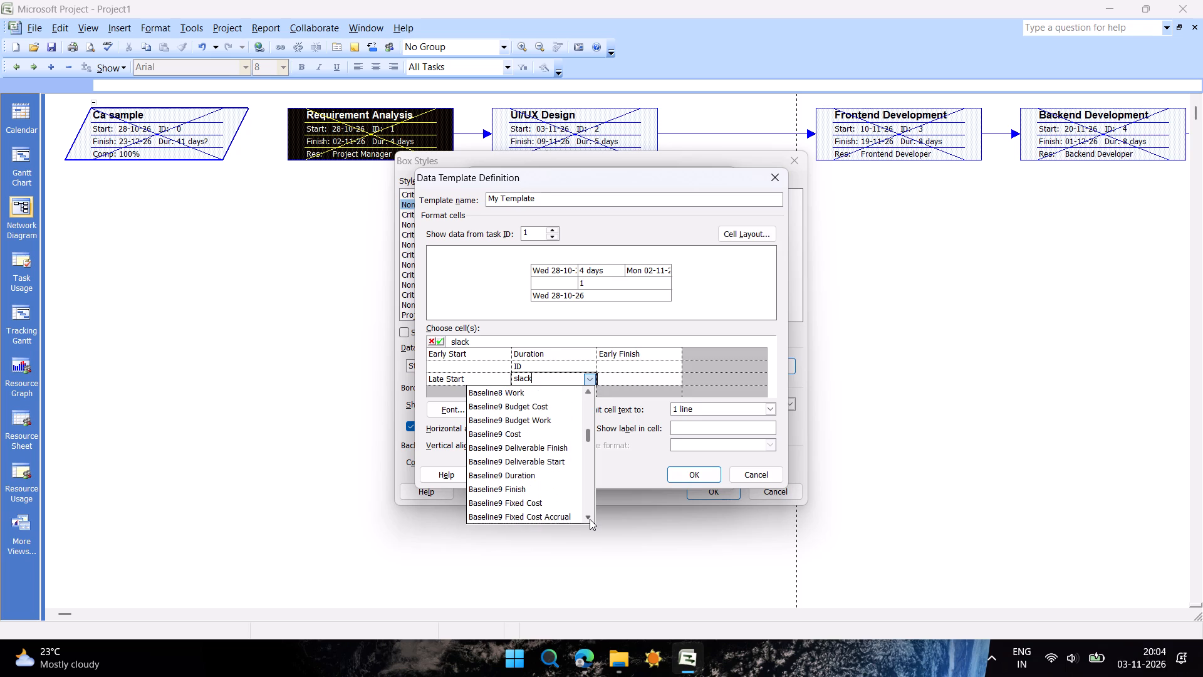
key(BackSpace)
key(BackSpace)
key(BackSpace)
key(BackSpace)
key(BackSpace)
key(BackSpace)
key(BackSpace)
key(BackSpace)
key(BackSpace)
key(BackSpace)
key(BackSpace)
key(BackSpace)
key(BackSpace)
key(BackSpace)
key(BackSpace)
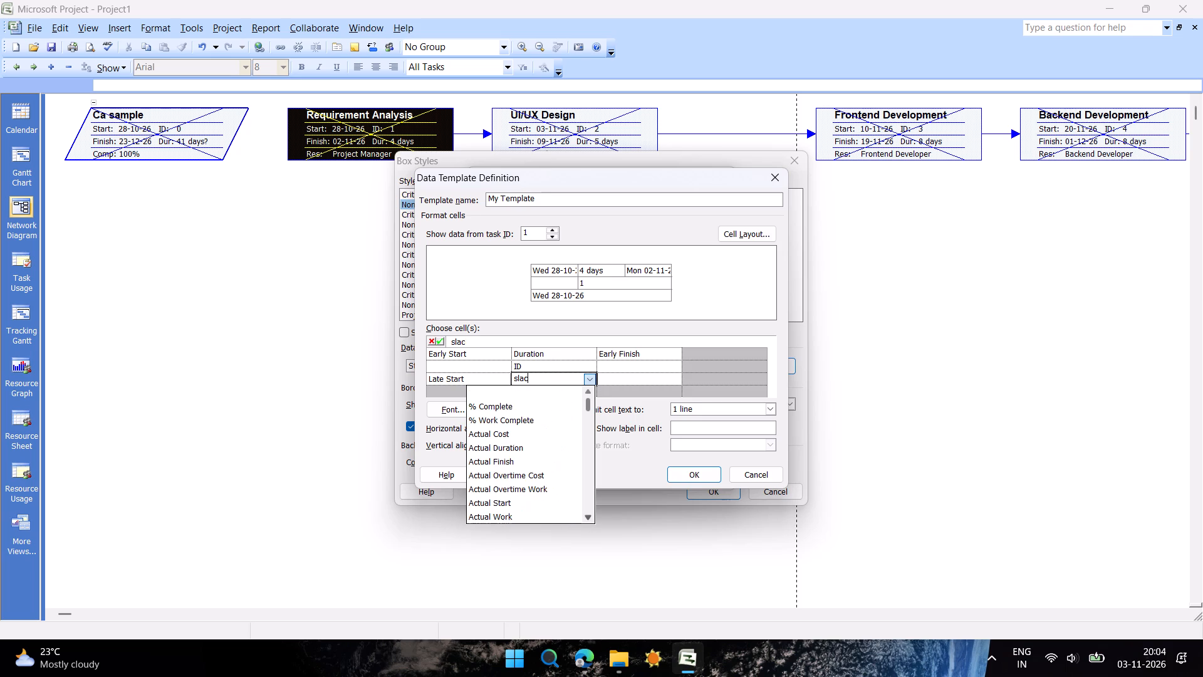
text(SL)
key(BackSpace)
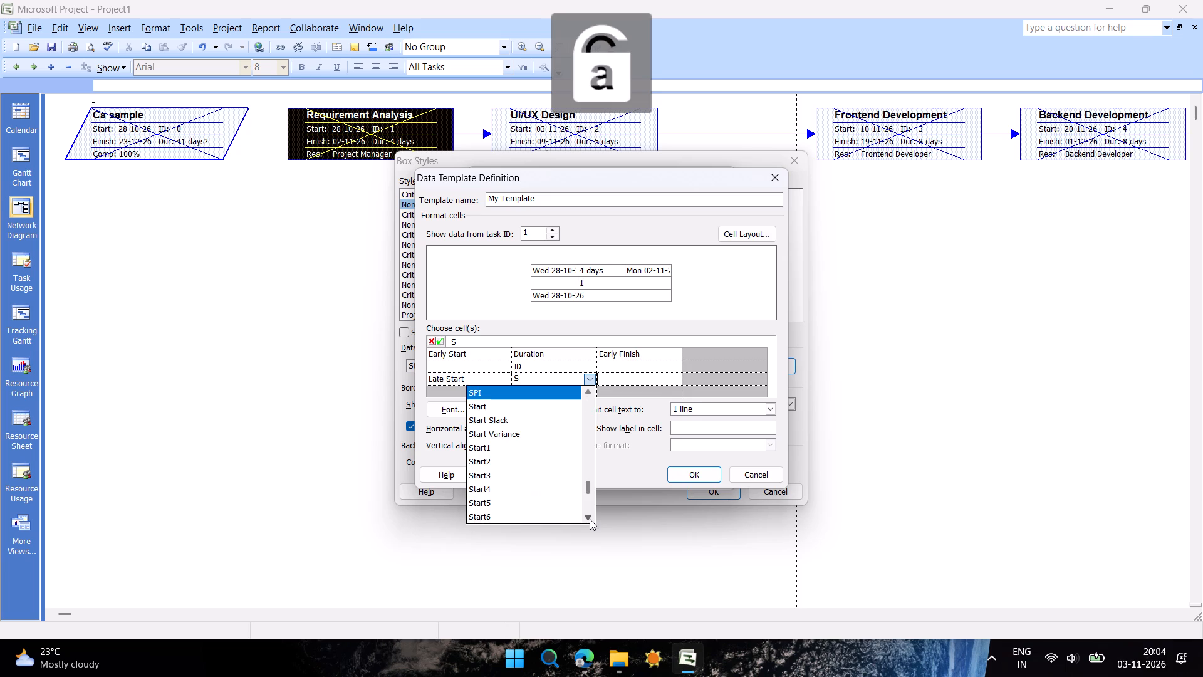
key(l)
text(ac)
Set the middle cell of the template's third row to Total Slack.
key(BackSpace)
key(BackSpace)
key(BackSpace)
key(BackSpace)
key(BackSpace)
key(BackSpace)
key(BackSpace)
key(BackSpace)
key(BackSpace)
key(BackSpace)
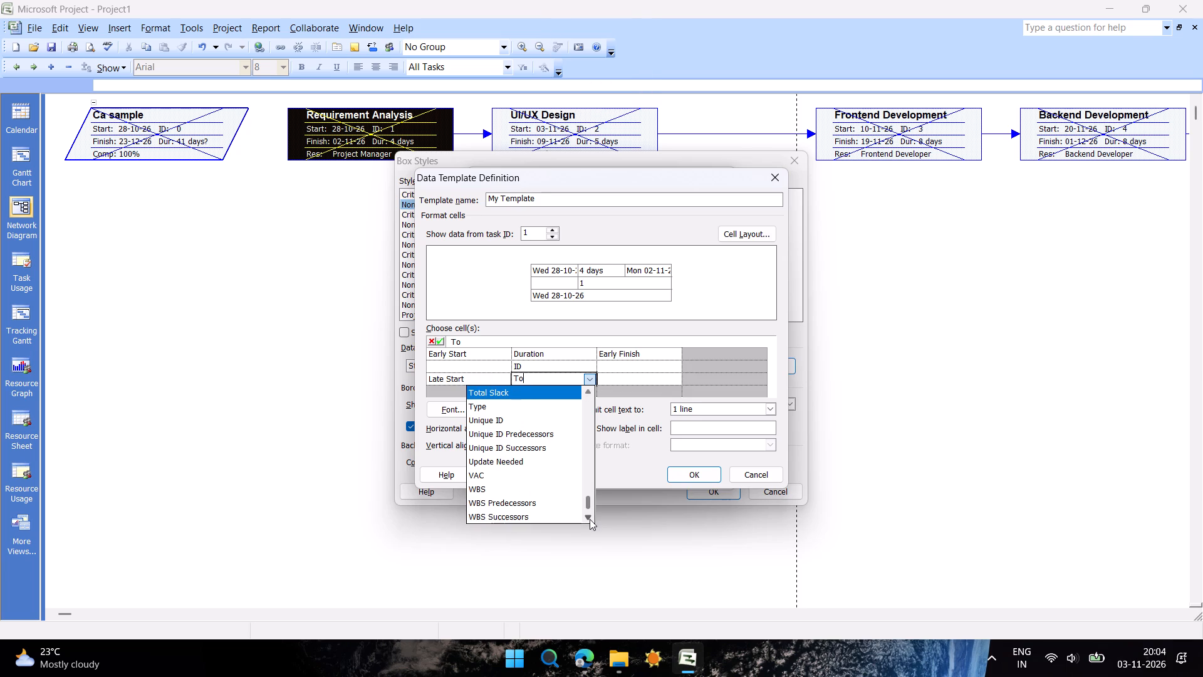
key(Return)
Set the last cell of the template's third row to Early Finish.
click(633, 380)
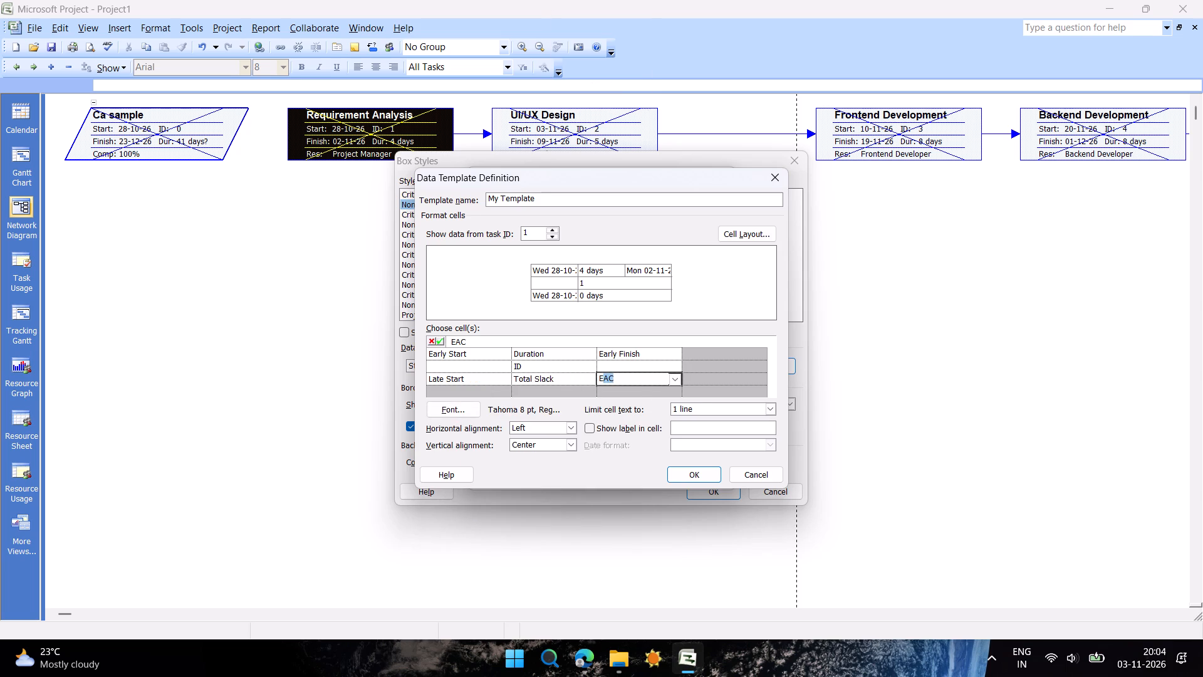
key(BackSpace)
text(ar)
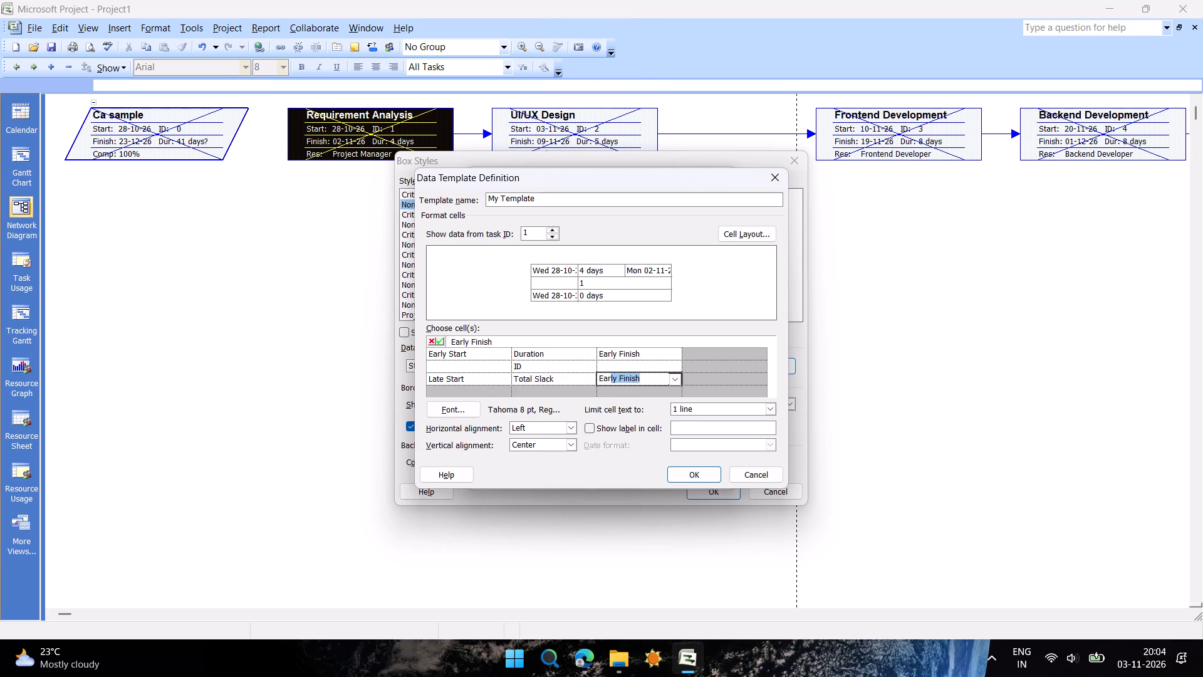
key(Return)
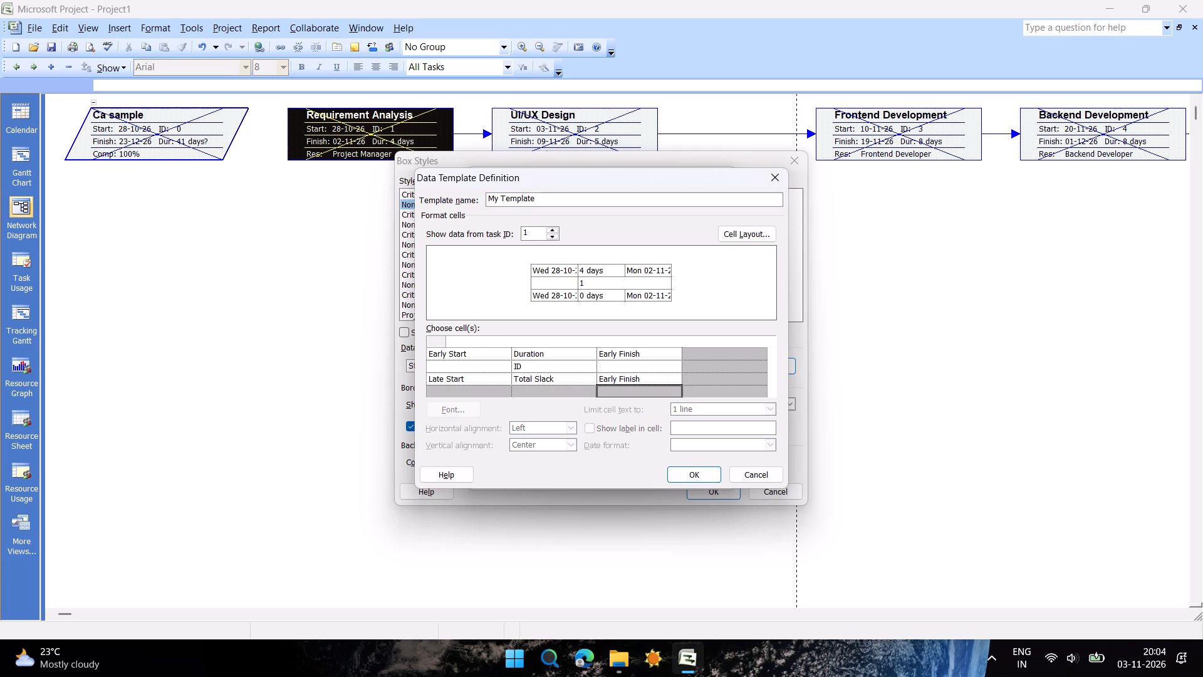
Set the last cell of My Template's third row to Late Finish, saving the template and leaving the box styles.
click(623, 379)
text(la)
key(Return)
click(677, 475)
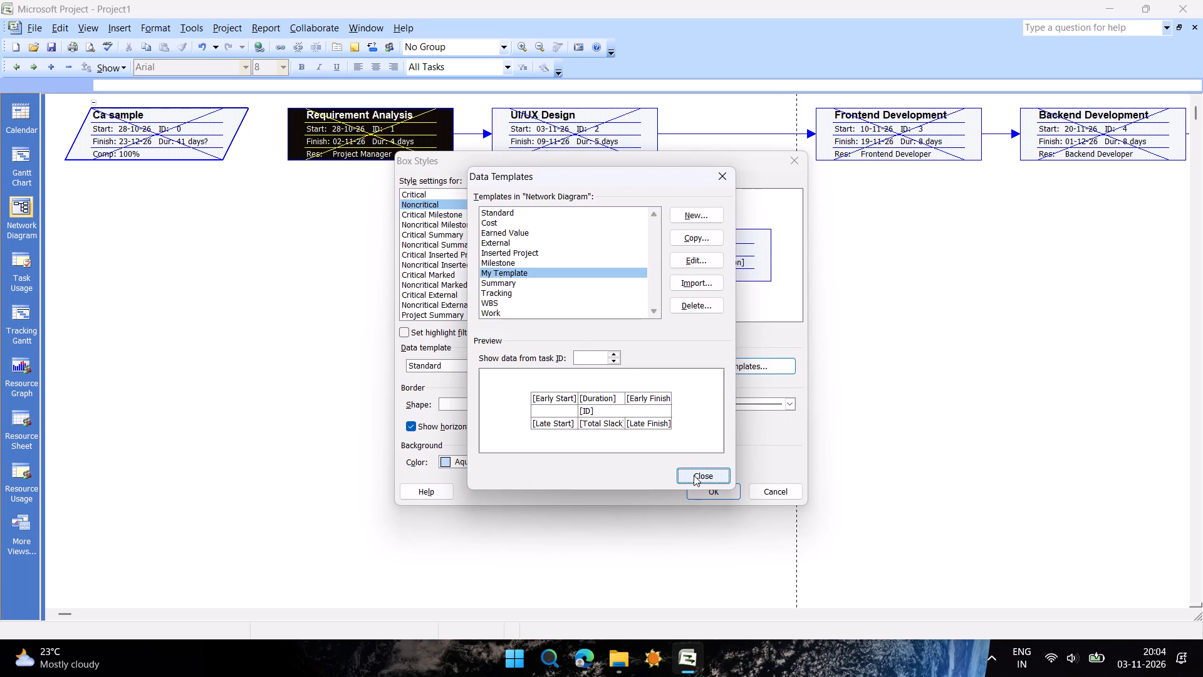
click(694, 476)
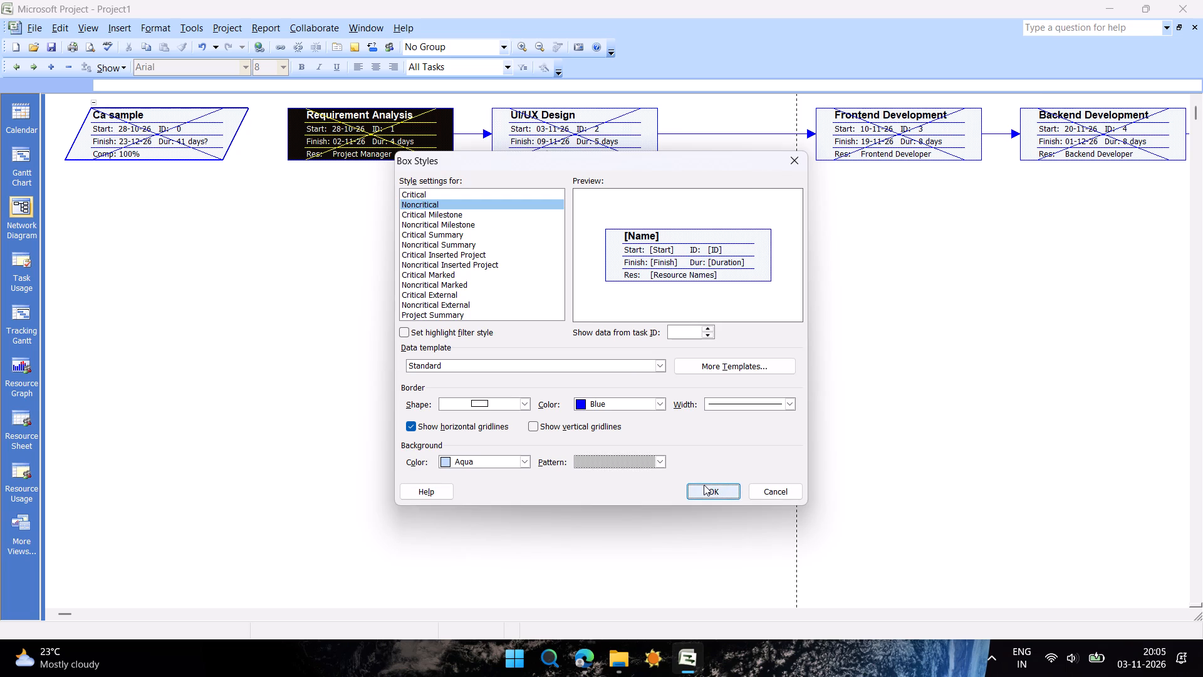
click(704, 485)
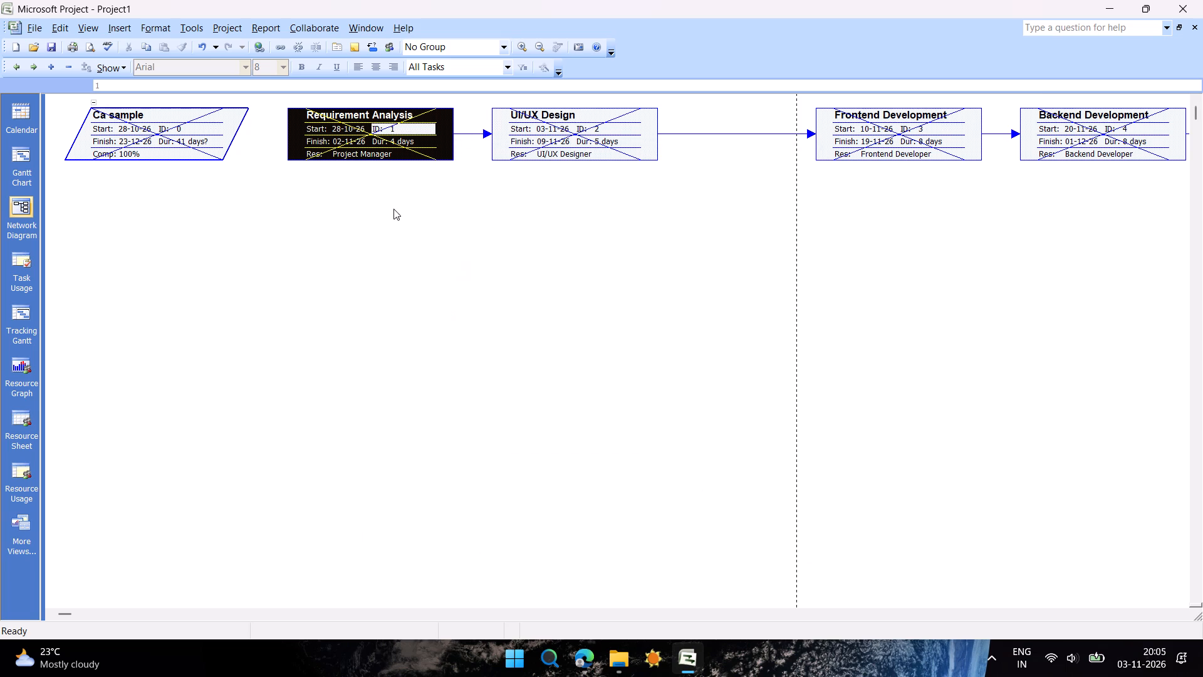
Review the Requirement Analysis task's information, from its general details and predecessors through to its notes and custom fields.
double_click(316, 135)
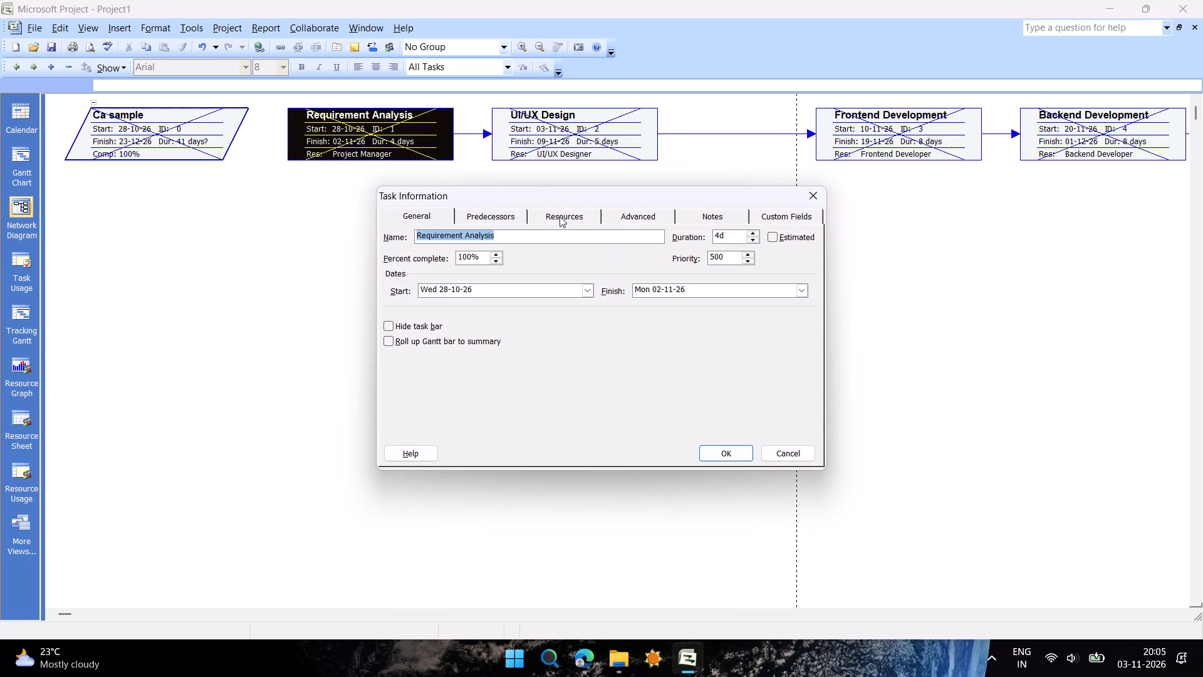
click(504, 214)
click(542, 220)
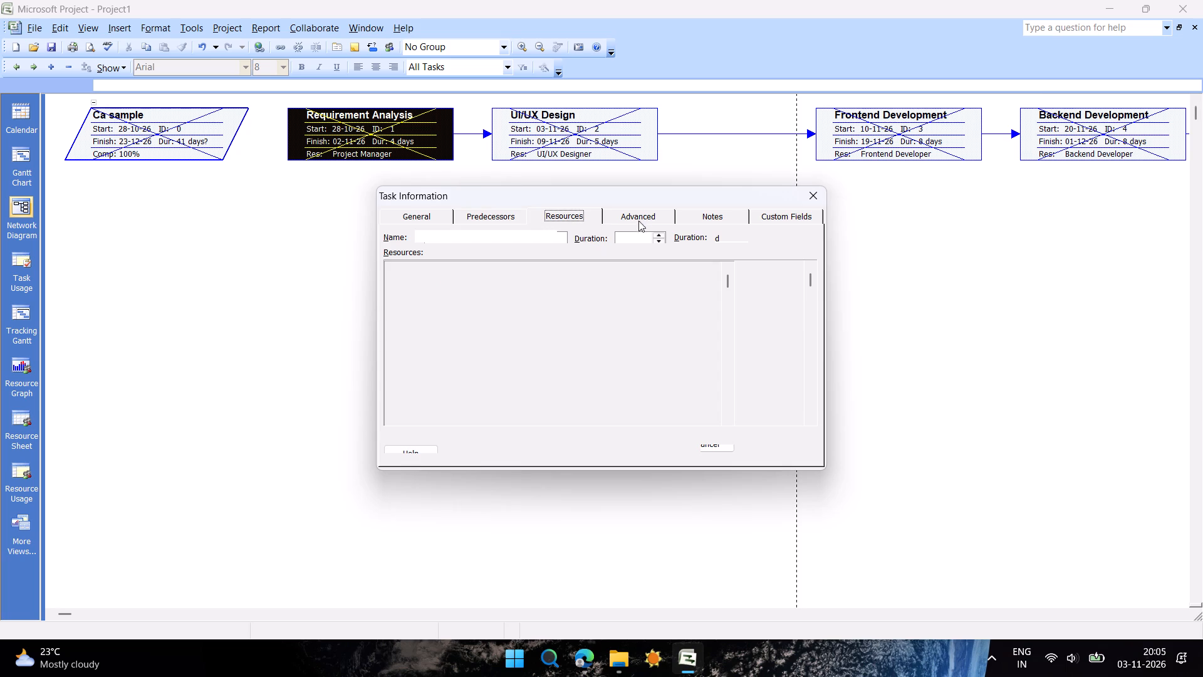
click(650, 214)
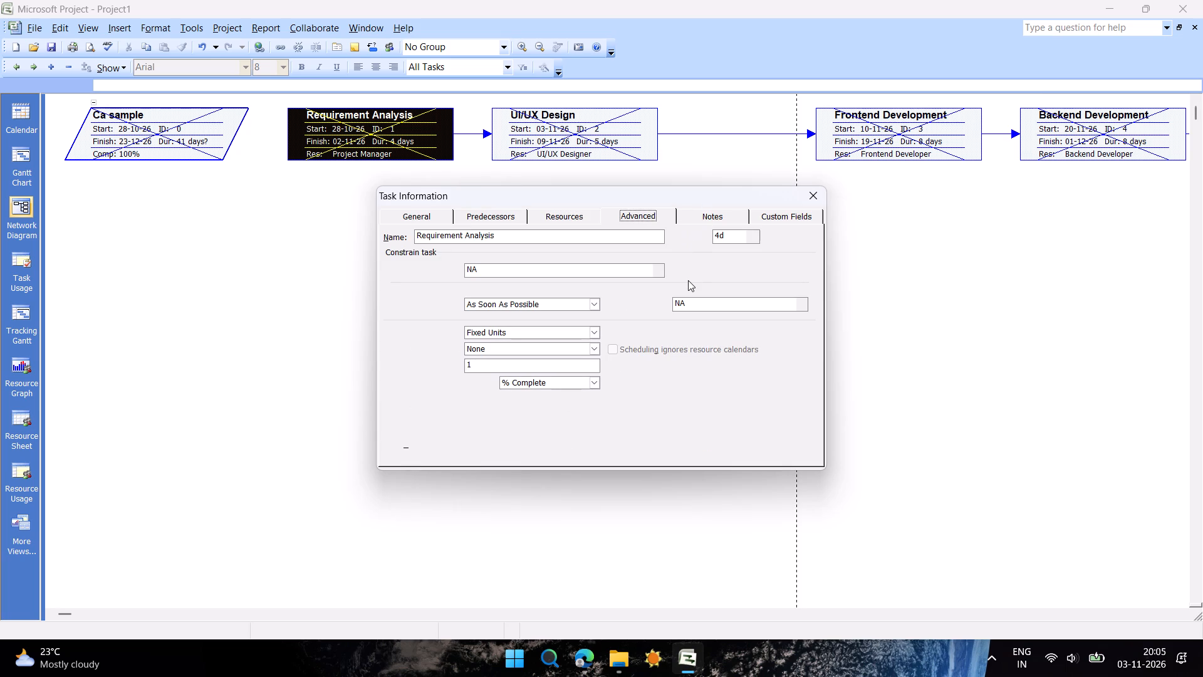
click(701, 215)
click(761, 214)
click(820, 196)
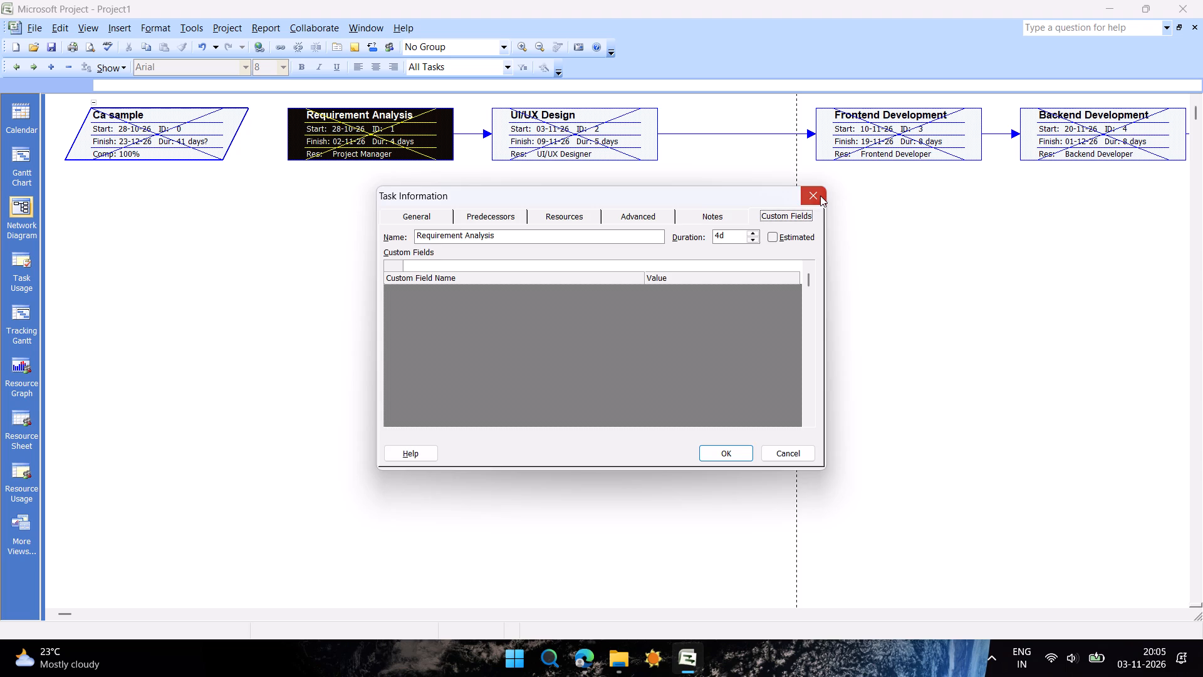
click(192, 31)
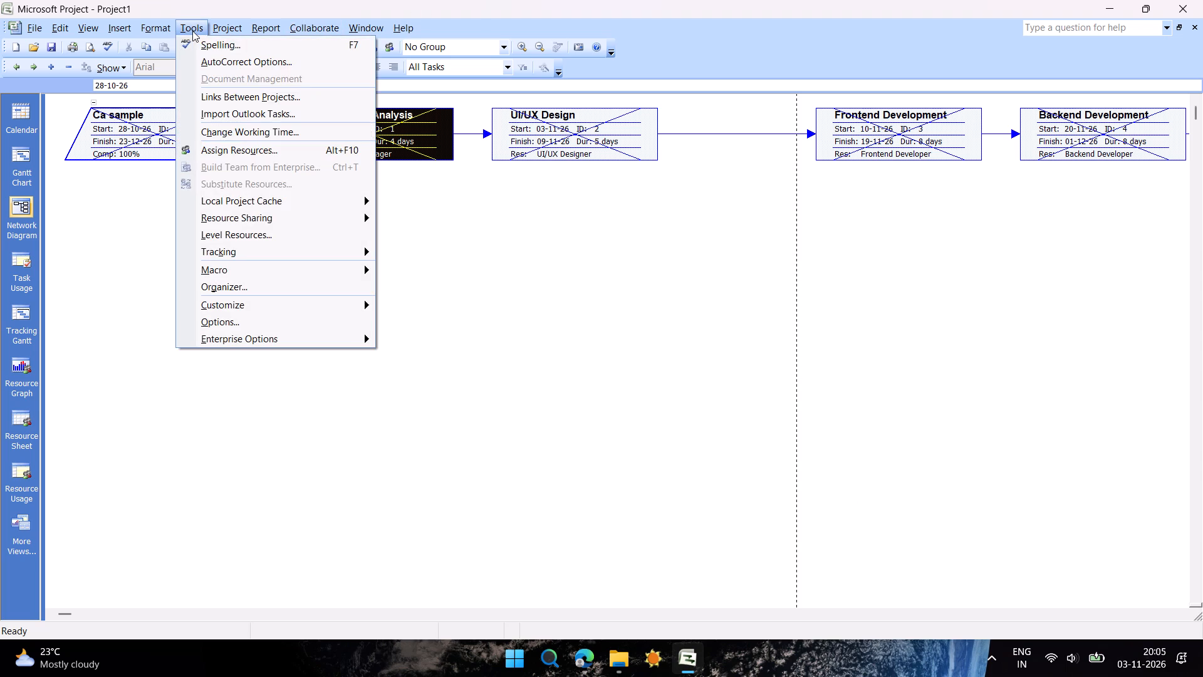